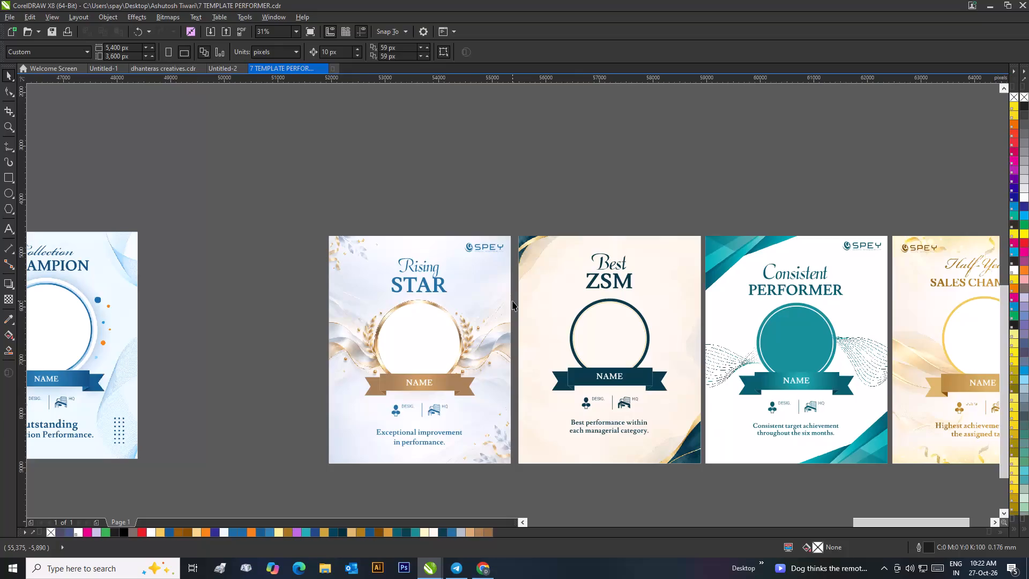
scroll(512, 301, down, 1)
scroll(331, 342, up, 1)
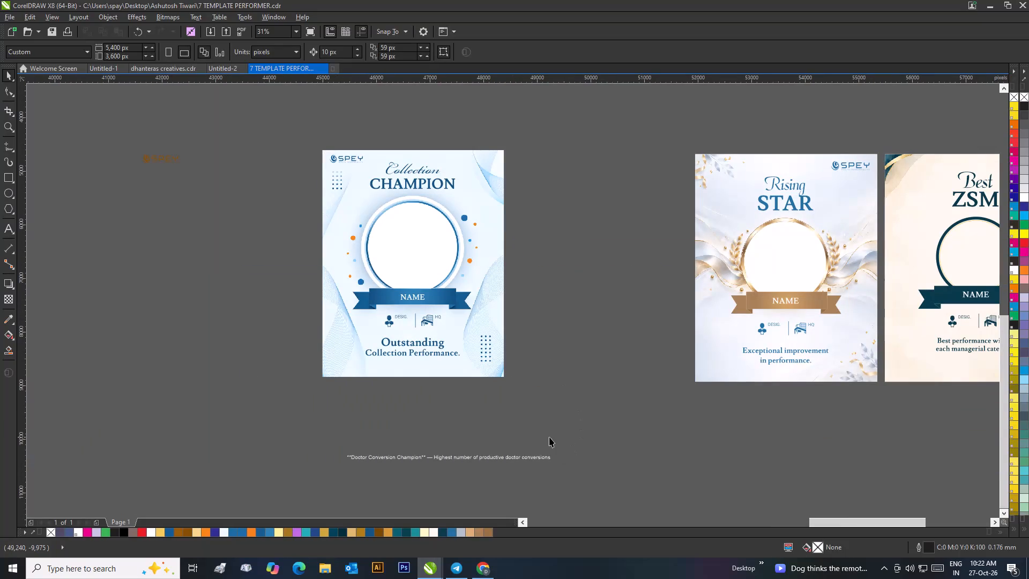
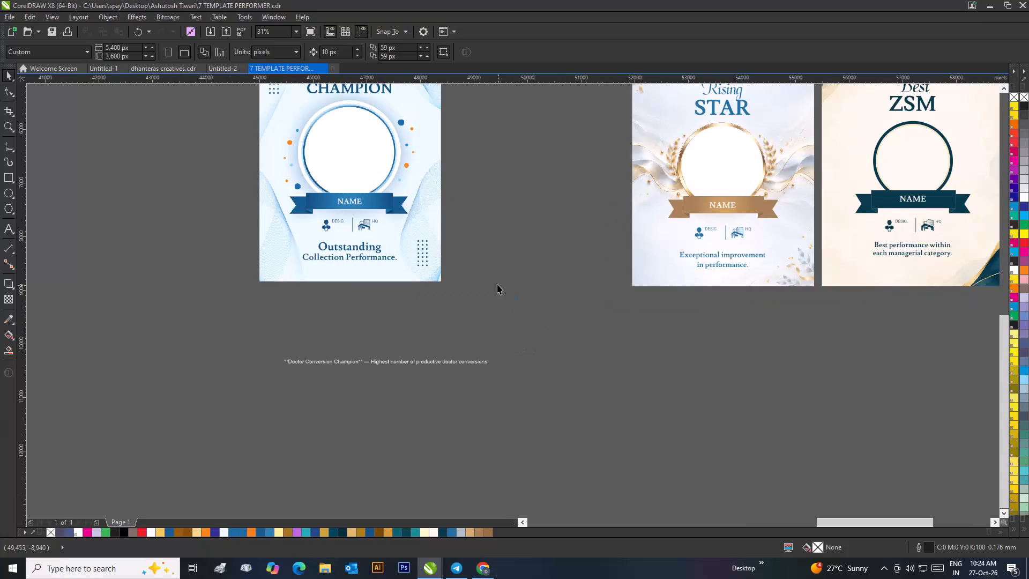
Look over the award templates from Collection Champion to Half-Yearly Sales Champion, examining the Consistent Performer design up close.
scroll(435, 245, down, 1)
scroll(521, 268, up, 1)
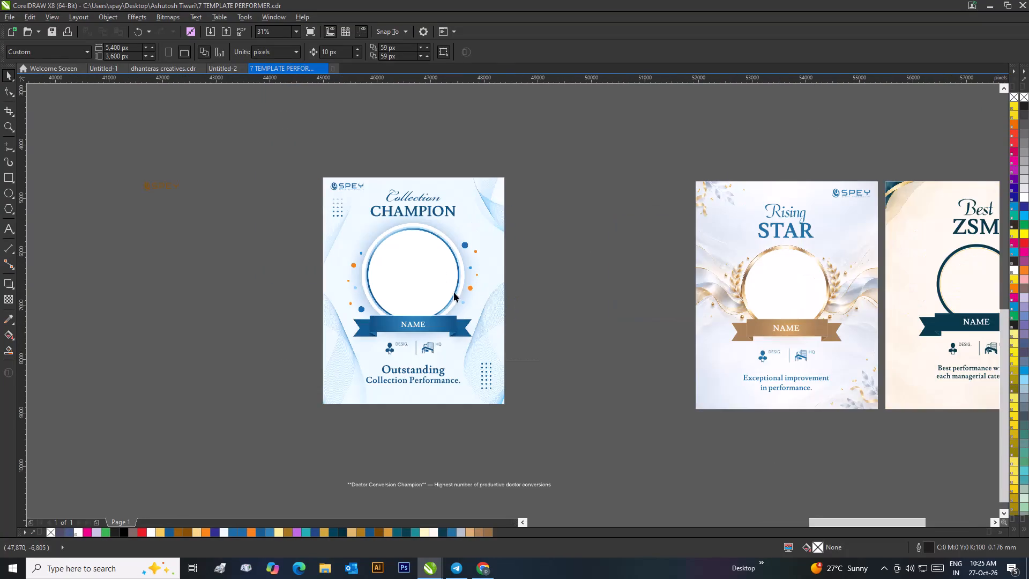
scroll(454, 292, down, 2)
scroll(692, 327, up, 1)
scroll(534, 265, up, 1)
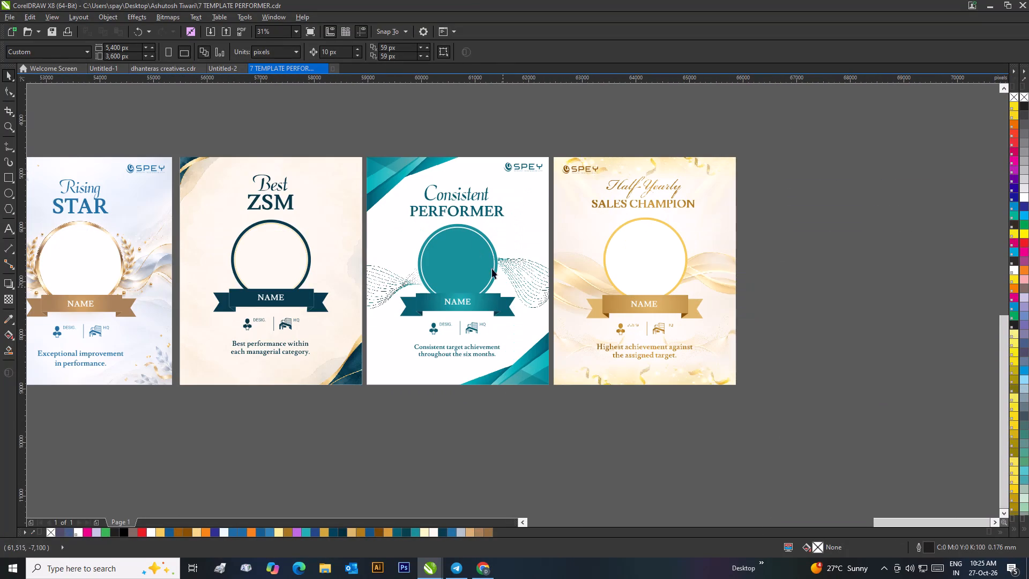
scroll(475, 241, up, 1)
scroll(513, 301, up, 2)
scroll(513, 301, down, 4)
scroll(680, 340, down, 2)
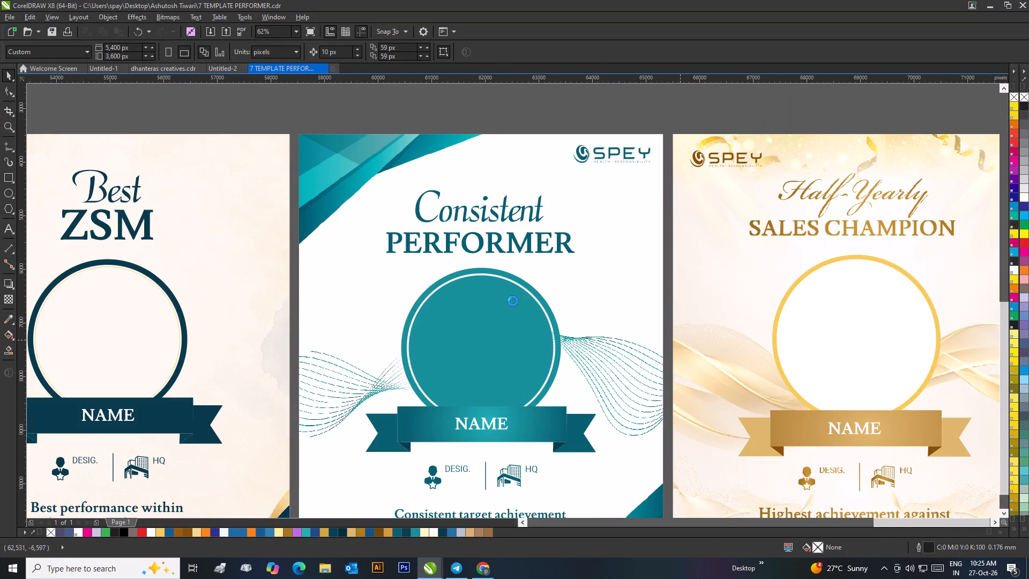
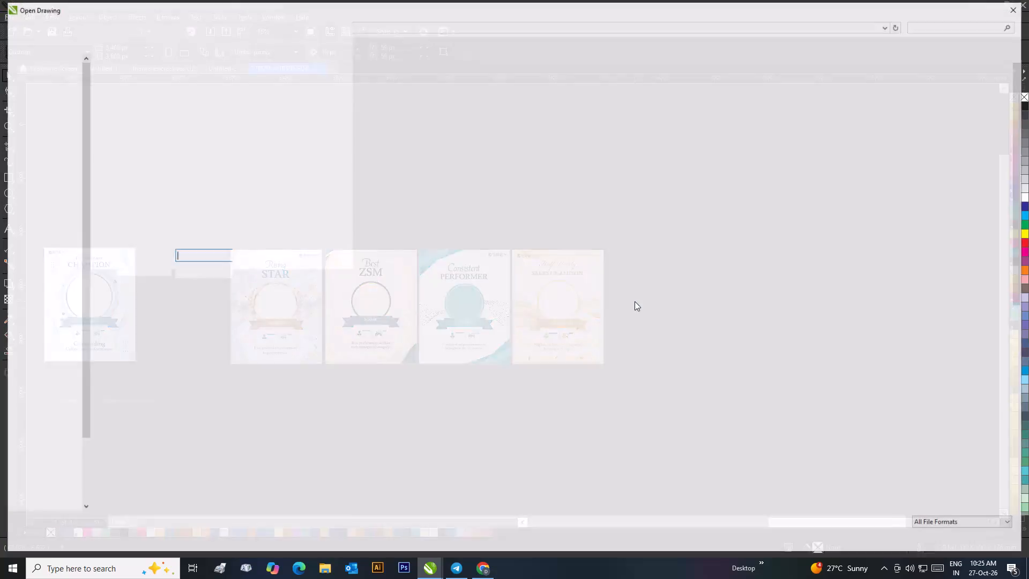
Browse to the 2025-2026 work folder on New Volume (D:) for opening a drawing.
scroll(47, 362, down, 5)
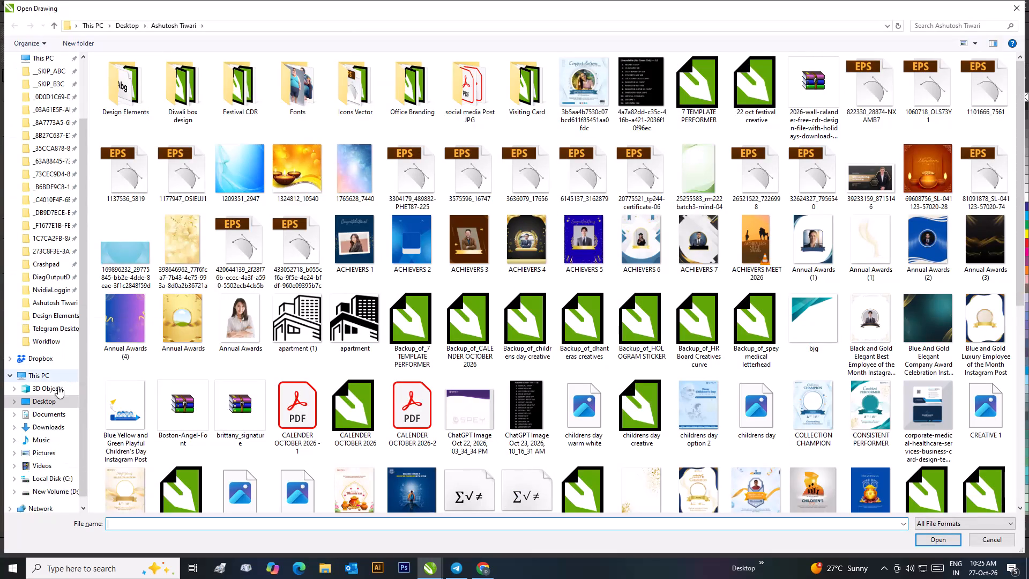
scroll(41, 430, down, 3)
click(58, 477)
scroll(165, 359, down, 1)
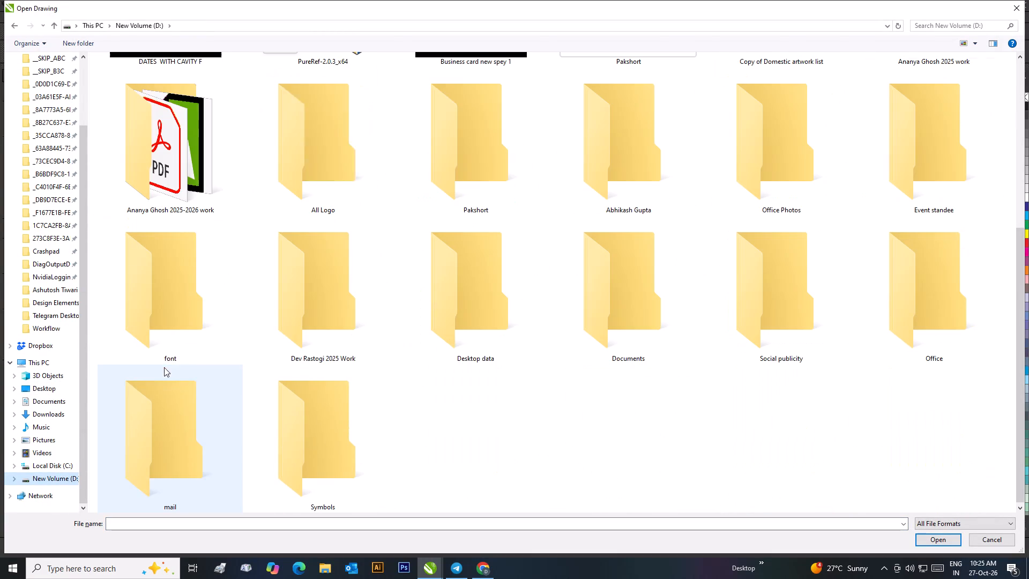
scroll(164, 367, down, 2)
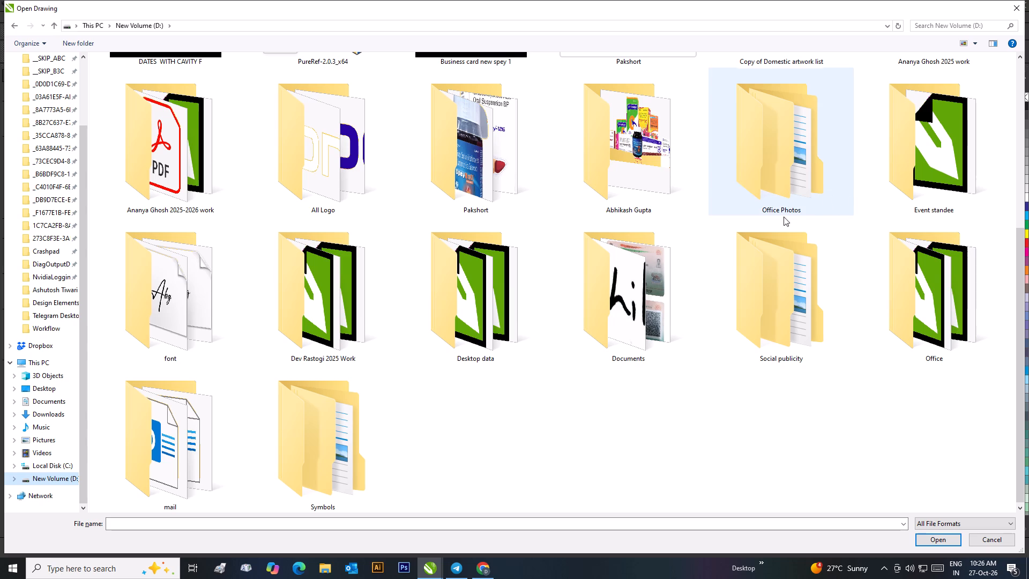
click(178, 151)
click(178, 151)
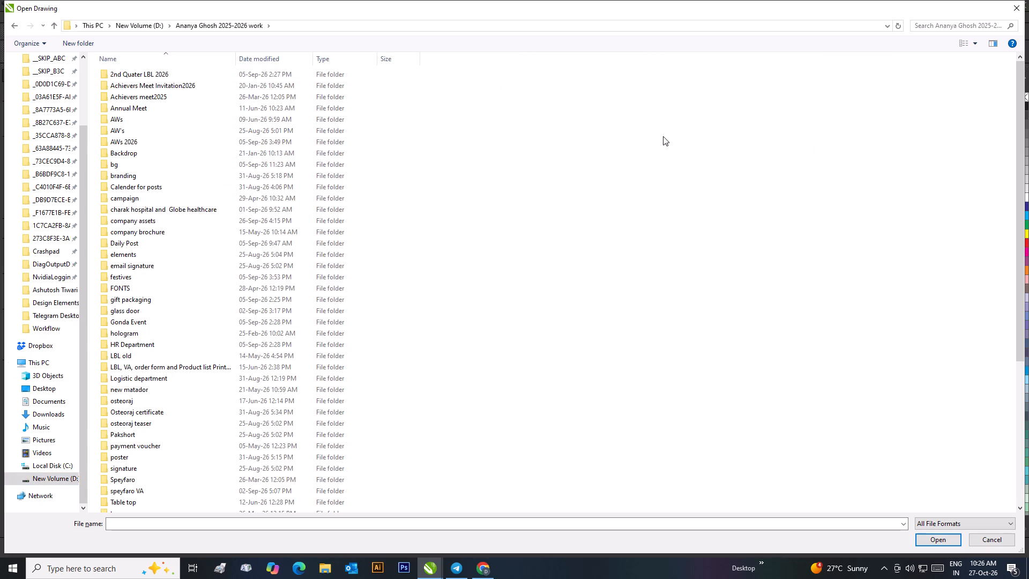
Search the 2025-2026 work folder for "E card".
click(943, 27)
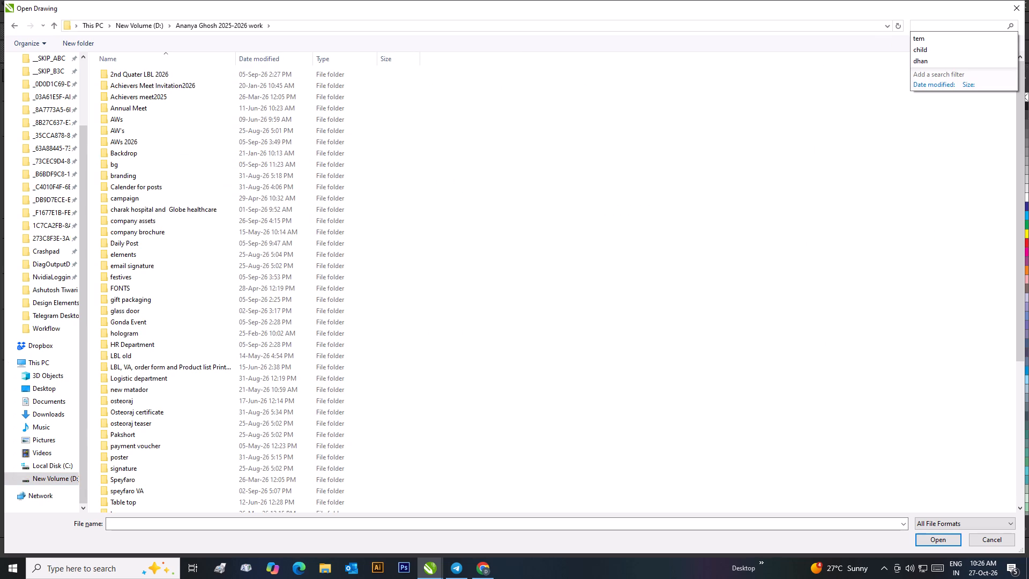
key(shift+e)
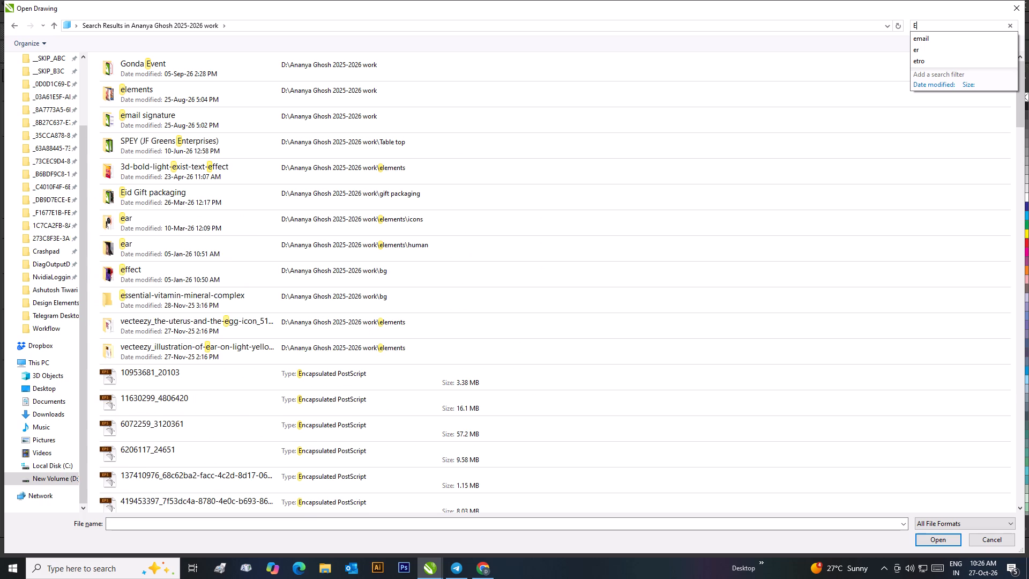
key(space)
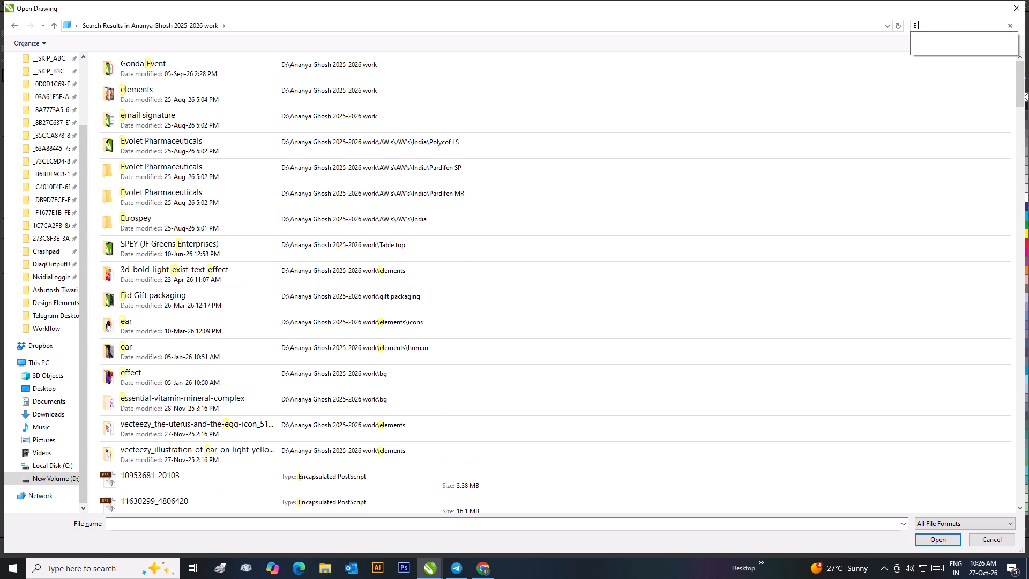
text(caed)
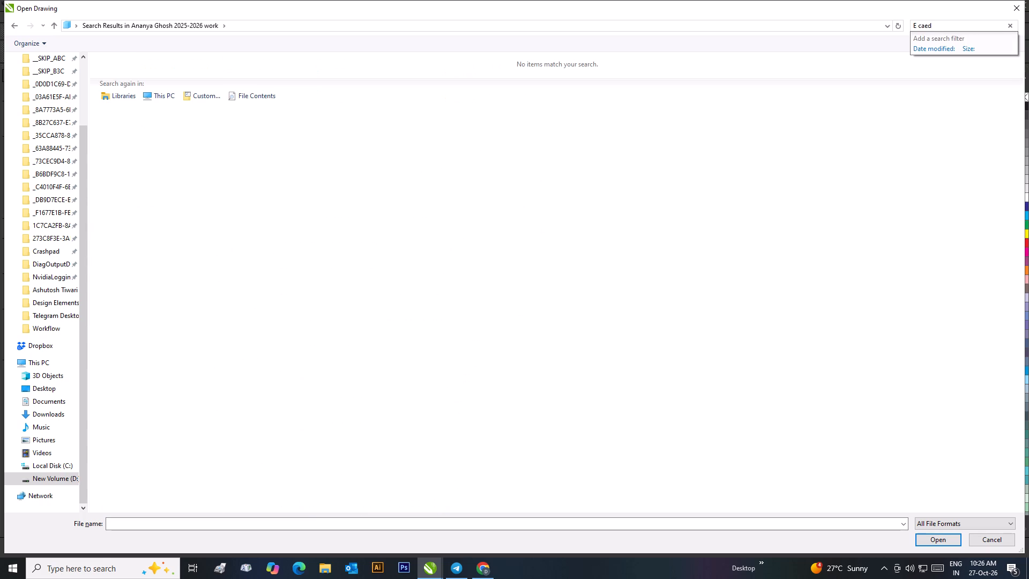
key(BackSpace)
key(BackSpace)
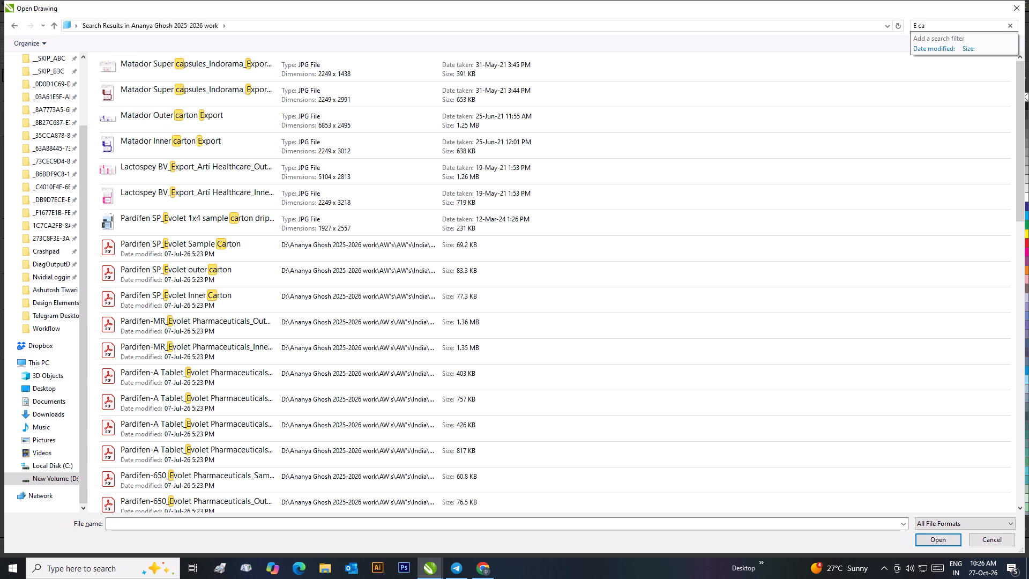
text(rd)
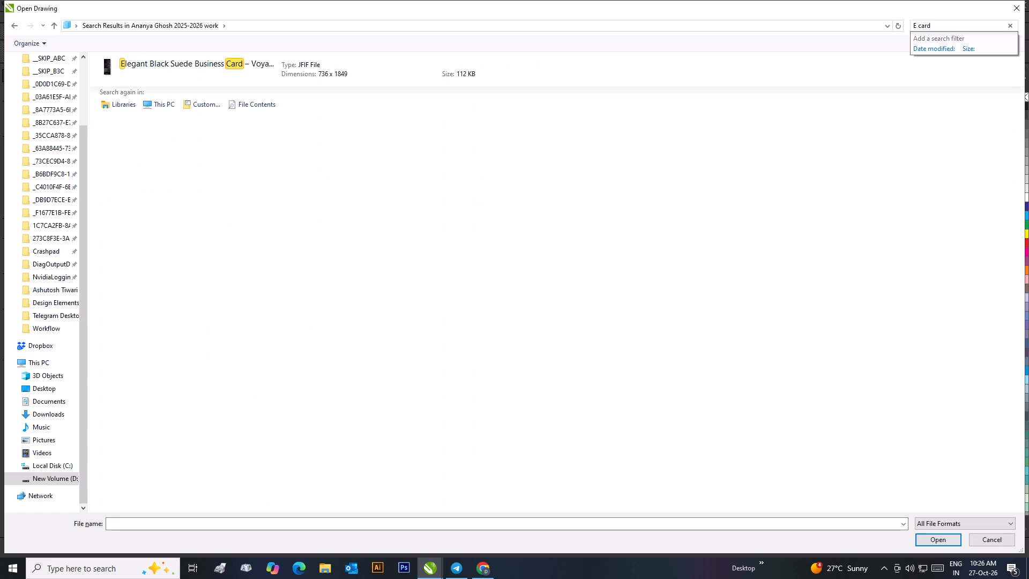
Replace the folder search term with "ashw".
key(BackSpace)
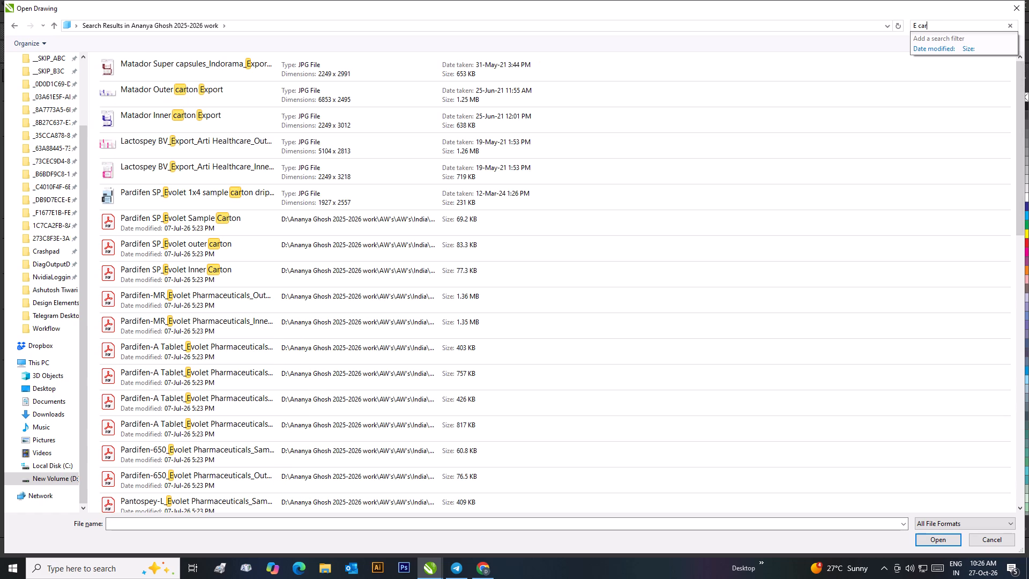
key(BackSpace)
key(BackSpace)
key(BackSpace)
key(BackSpace)
key(BackSpace)
key(BackSpace)
key(BackSpace)
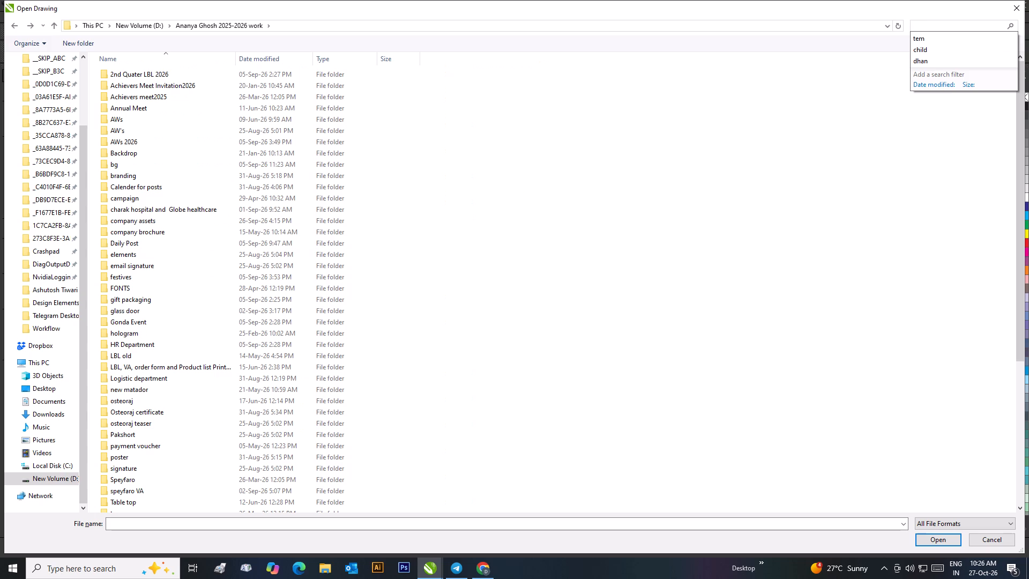
text(as)
text(hw)
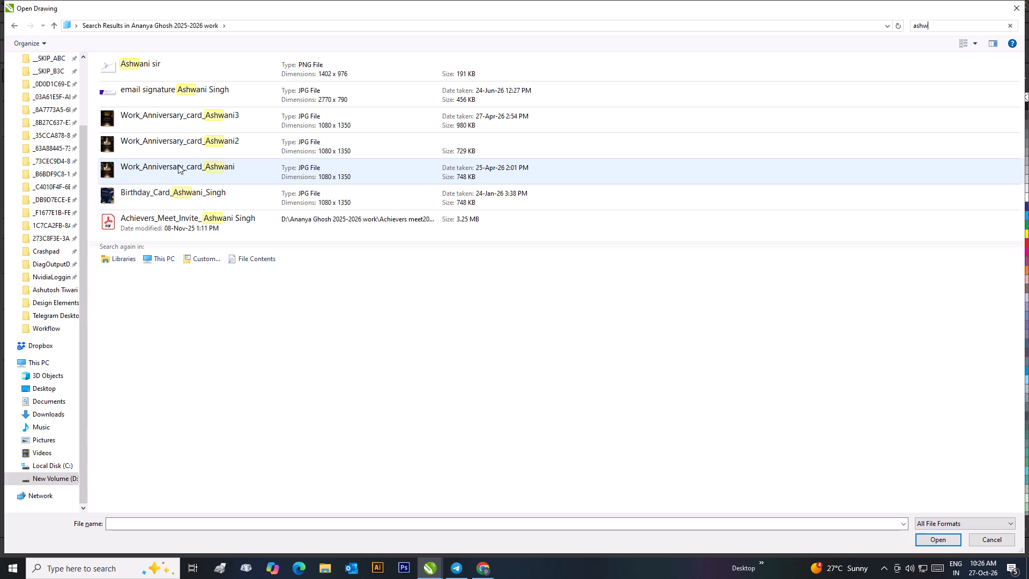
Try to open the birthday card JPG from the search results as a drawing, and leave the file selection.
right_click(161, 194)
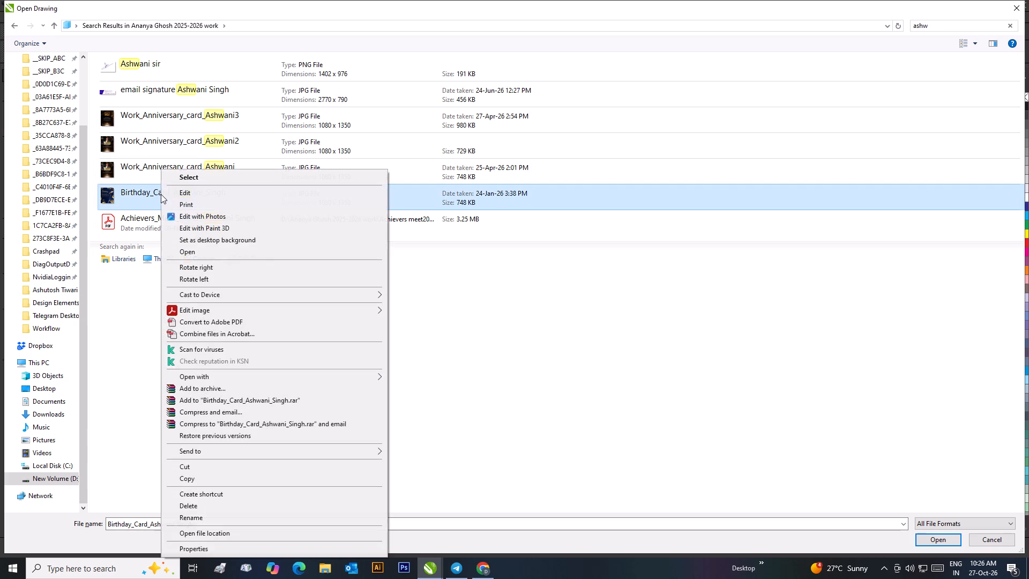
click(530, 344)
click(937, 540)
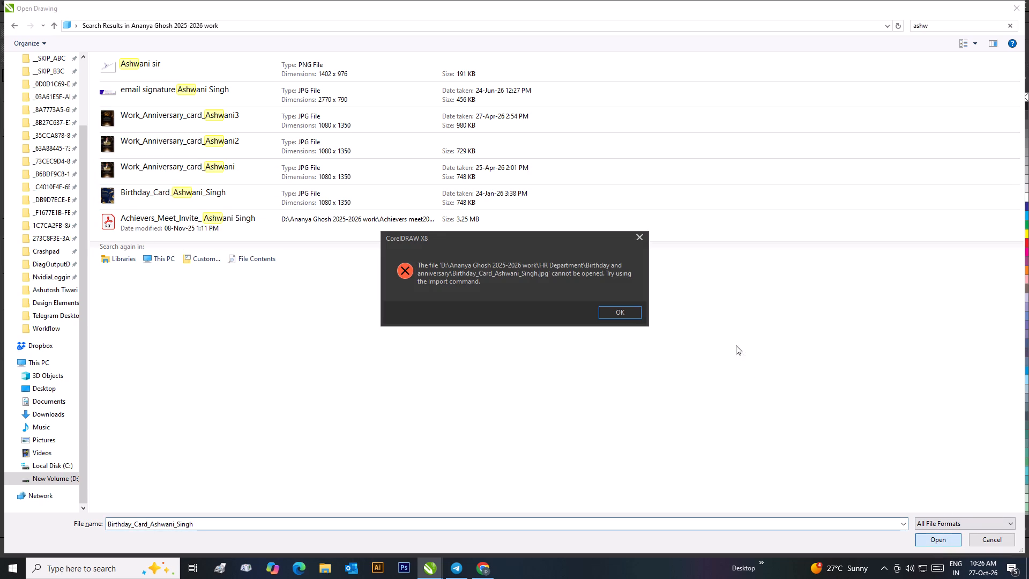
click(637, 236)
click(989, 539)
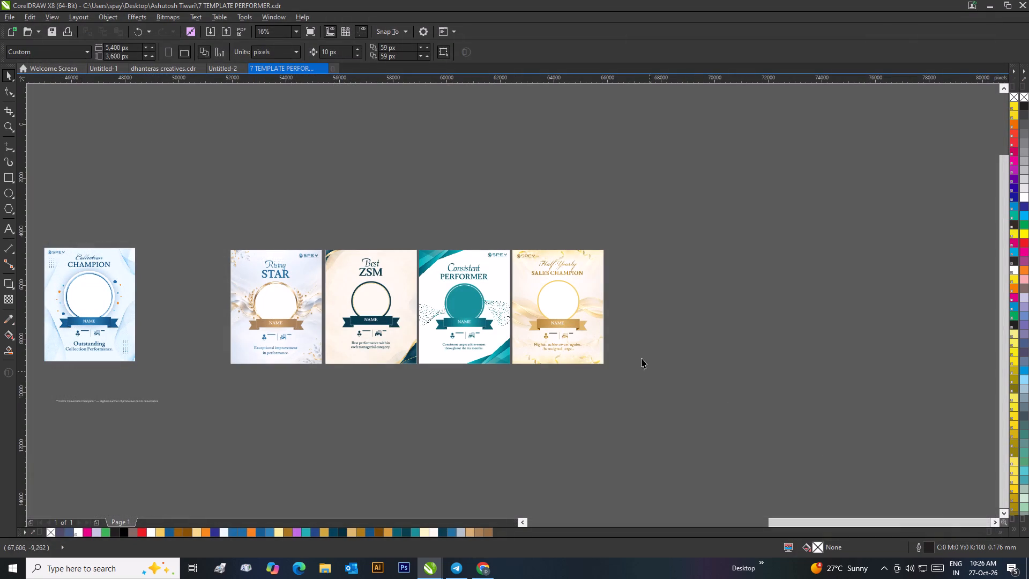
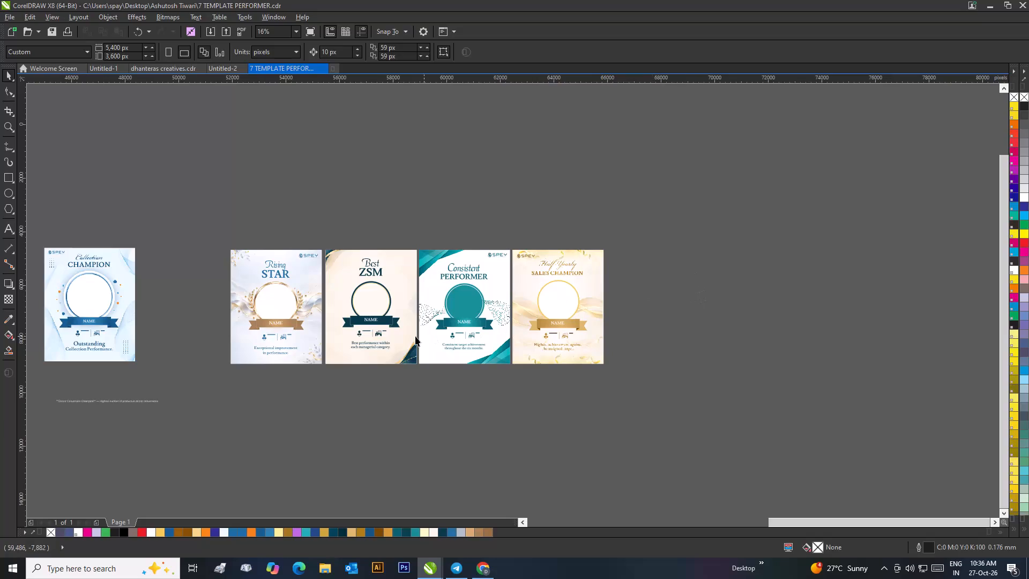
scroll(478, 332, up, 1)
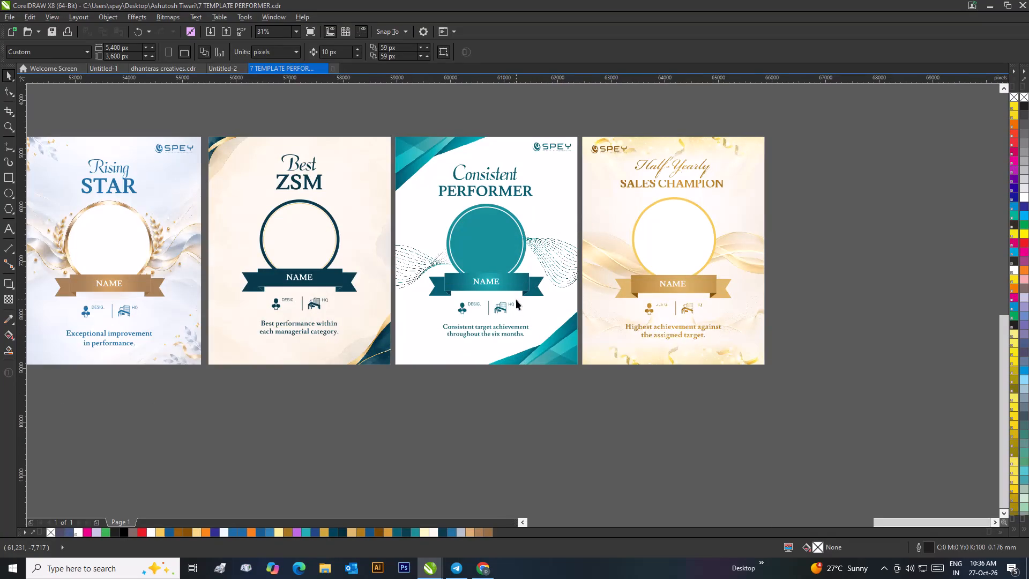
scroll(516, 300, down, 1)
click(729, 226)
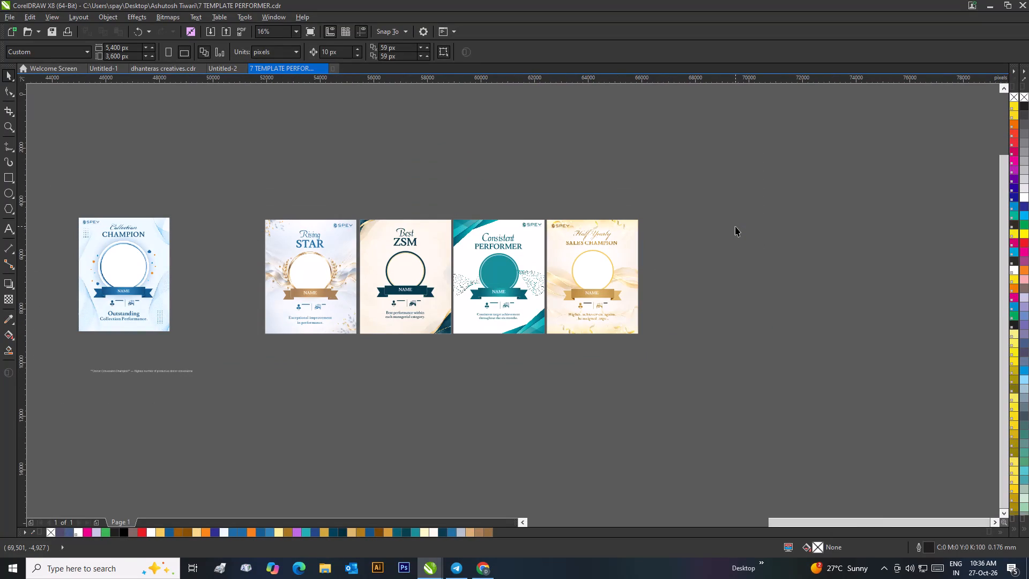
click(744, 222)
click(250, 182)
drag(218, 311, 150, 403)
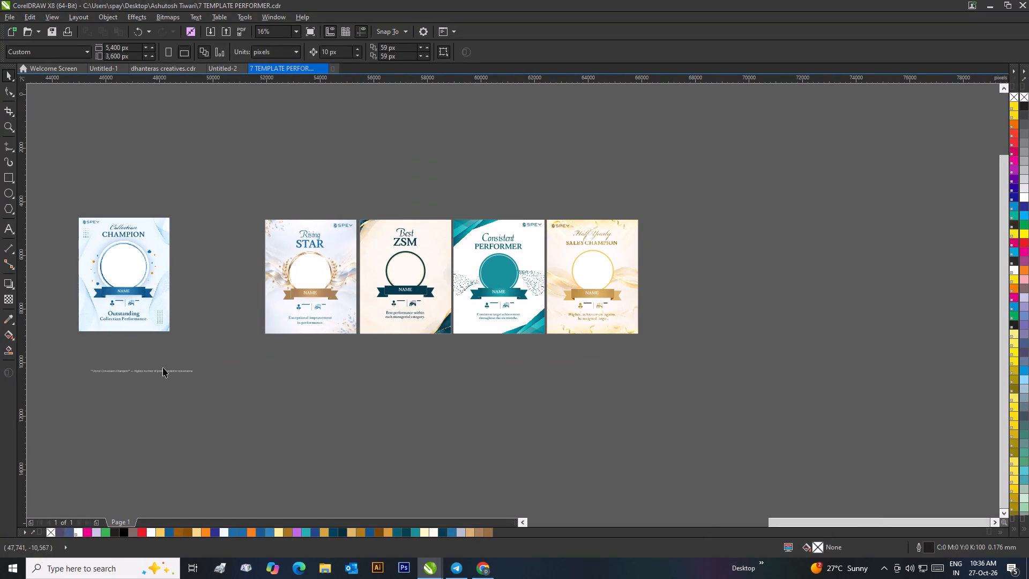
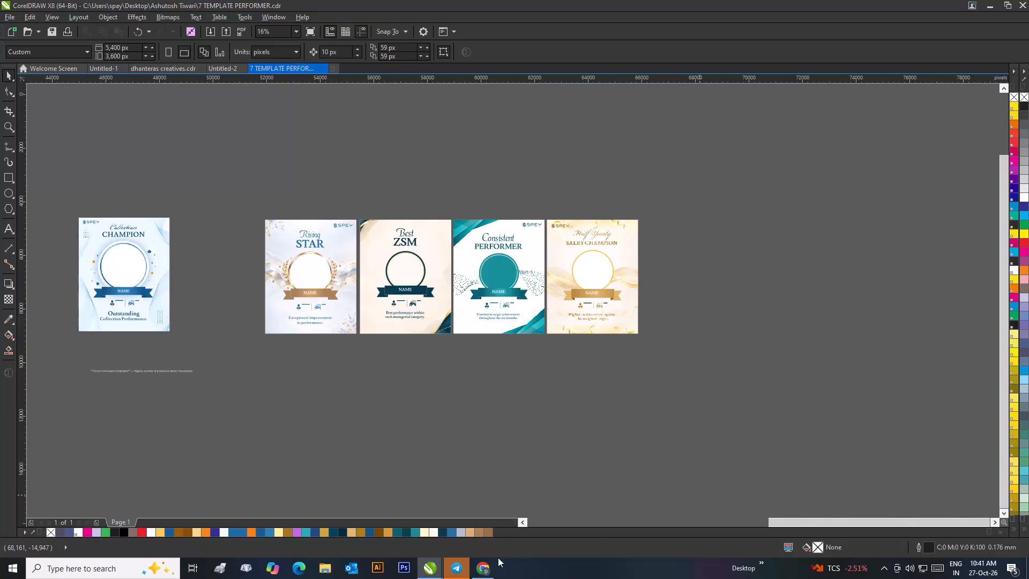
Switch to Chrome to view the Pinterest award poster references.
click(489, 563)
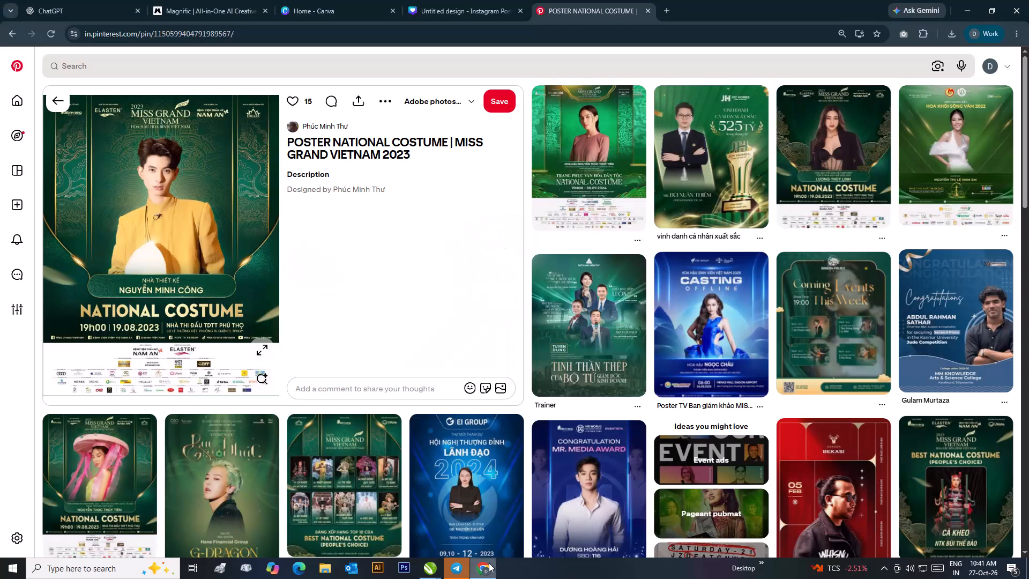
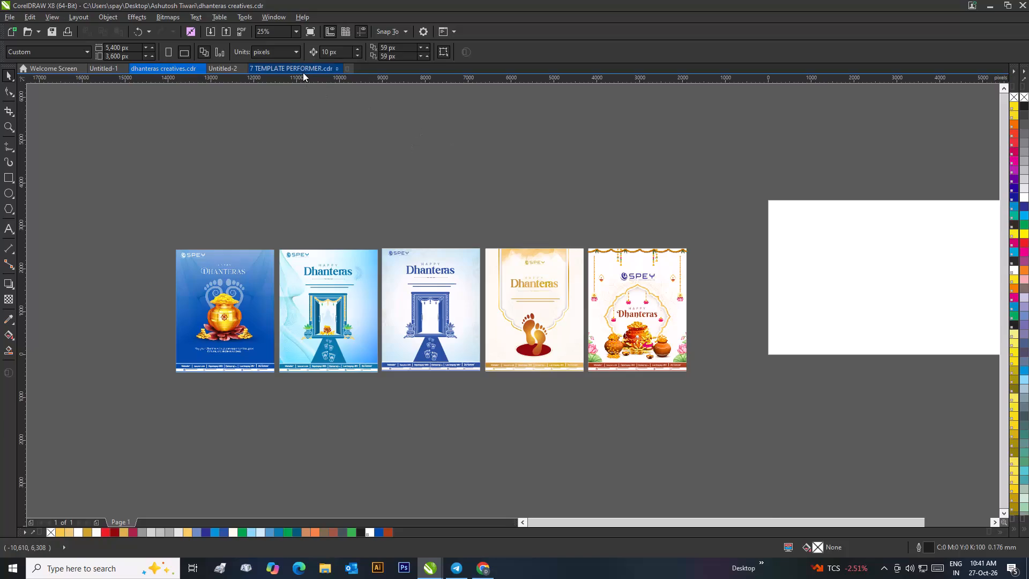
Import the three newest Telegram Desktop background images into 7 TEMPLATE PERFORMER.cdr and place them above the award templates.
click(302, 72)
scroll(372, 153, down, 1)
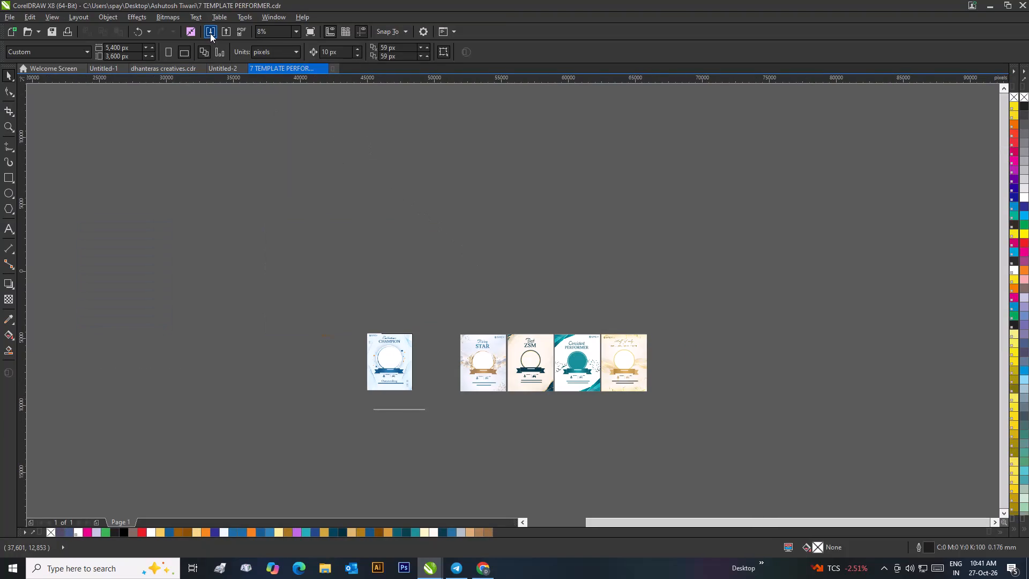
click(211, 31)
click(39, 65)
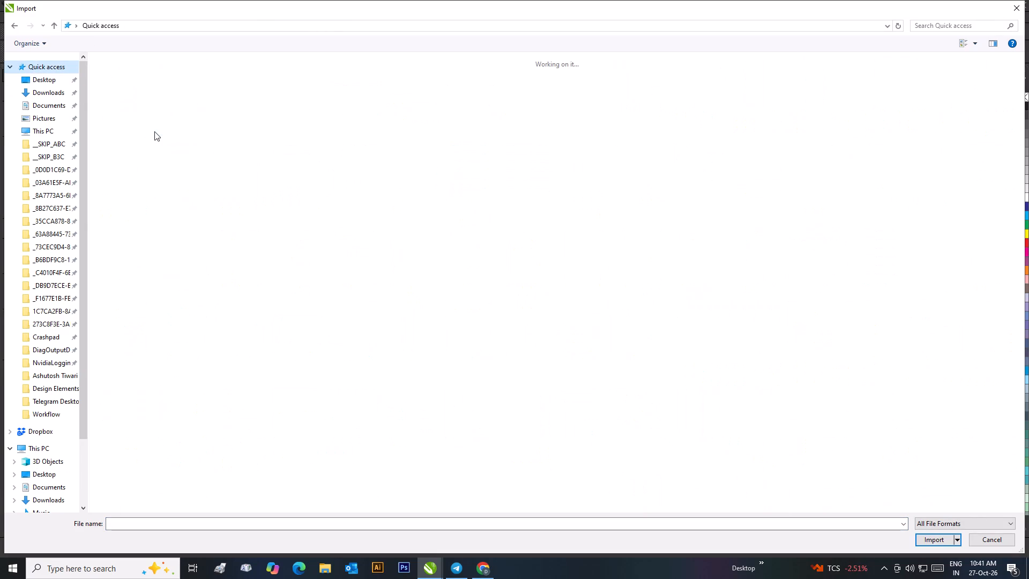
click(147, 268)
shift+click(163, 241)
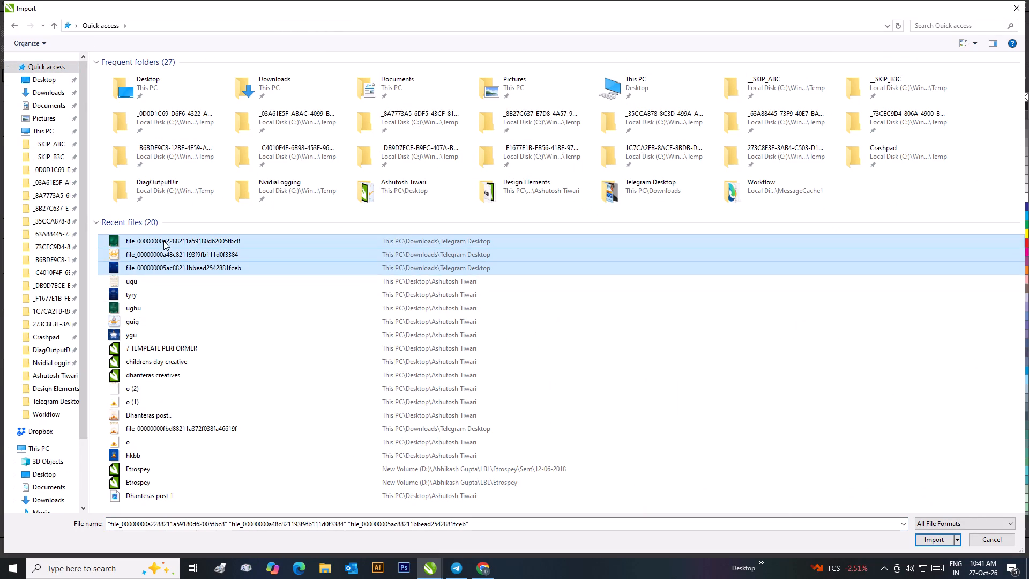
click(920, 539)
click(486, 239)
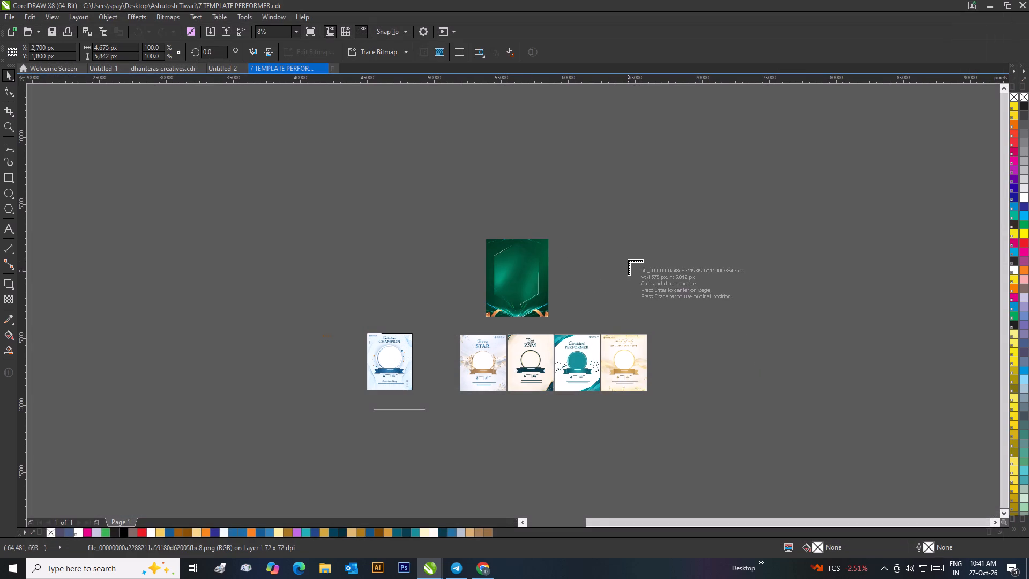
click(628, 259)
click(722, 249)
Arrange the imported backgrounds in a row beyond the Half-Yearly Sales Champion template, ordered blue, gold, green.
drag(511, 278, 844, 277)
drag(683, 287, 848, 347)
drag(770, 305, 771, 374)
drag(846, 300, 884, 361)
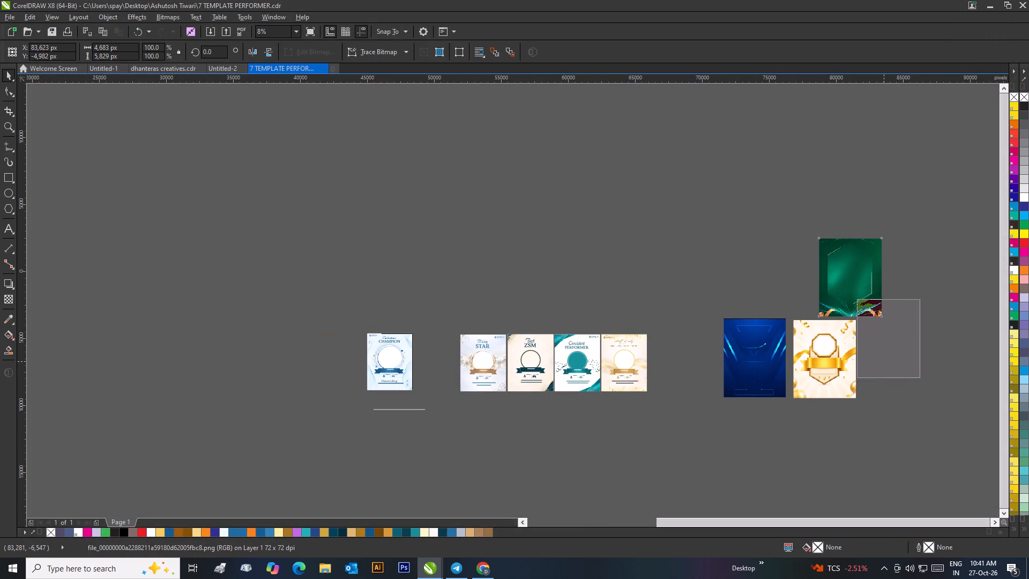
drag(884, 361, 887, 379)
click(950, 369)
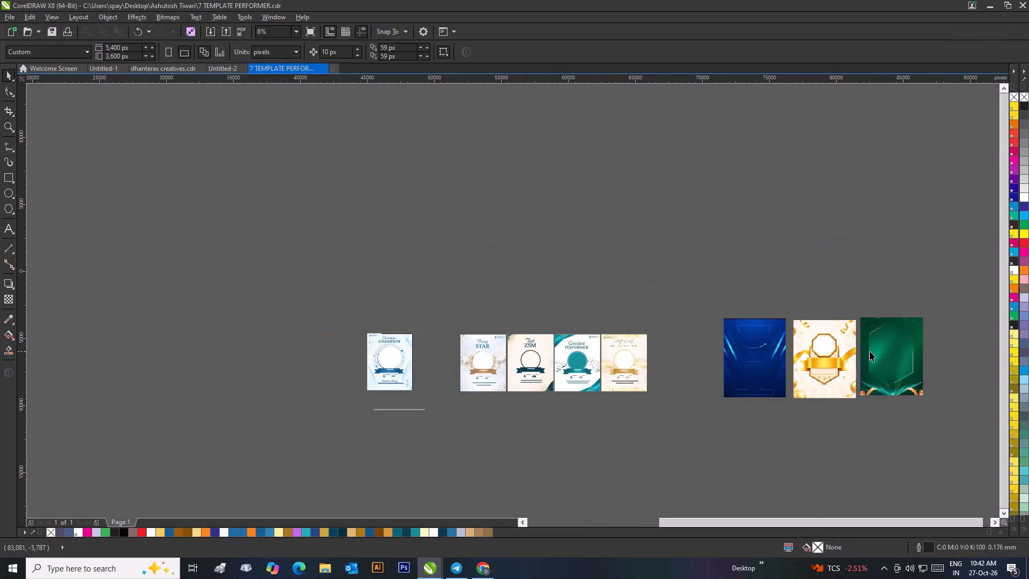
Examine the imported blue background up close and compare it with the existing award templates.
scroll(869, 352, up, 1)
scroll(513, 301, down, 1)
scroll(365, 329, up, 1)
scroll(530, 287, up, 2)
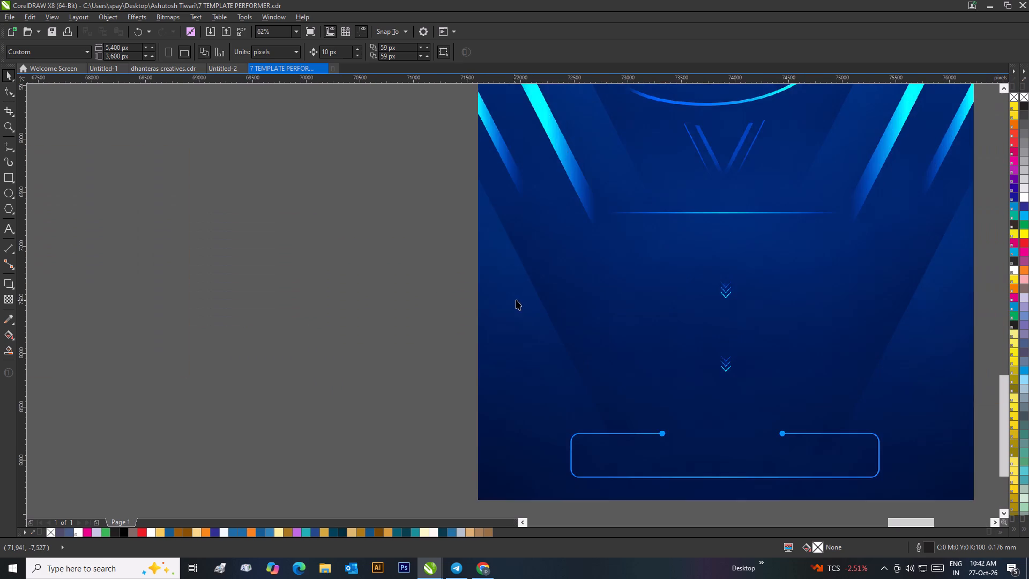
scroll(520, 297, down, 4)
scroll(458, 302, up, 3)
scroll(525, 299, down, 1)
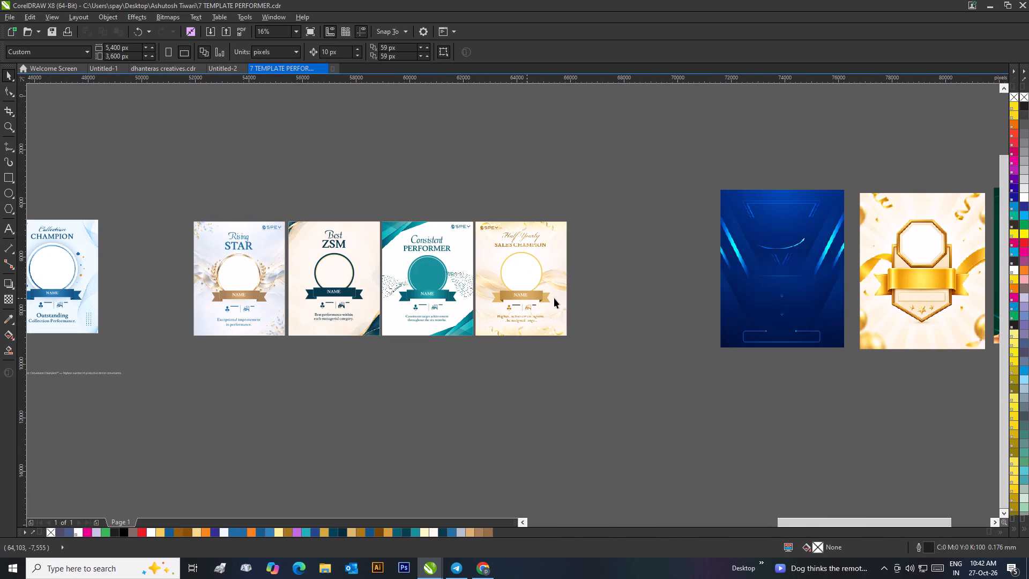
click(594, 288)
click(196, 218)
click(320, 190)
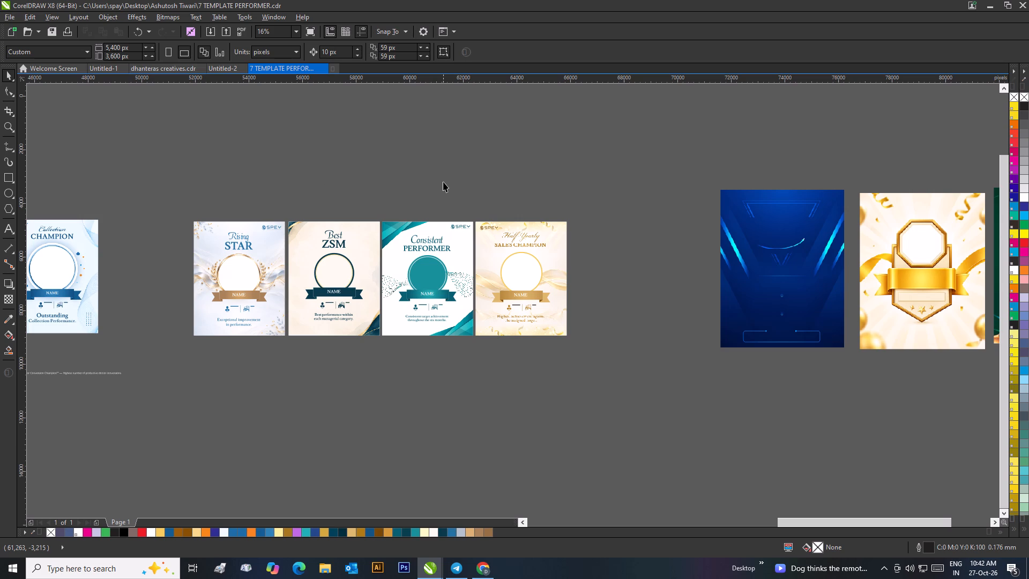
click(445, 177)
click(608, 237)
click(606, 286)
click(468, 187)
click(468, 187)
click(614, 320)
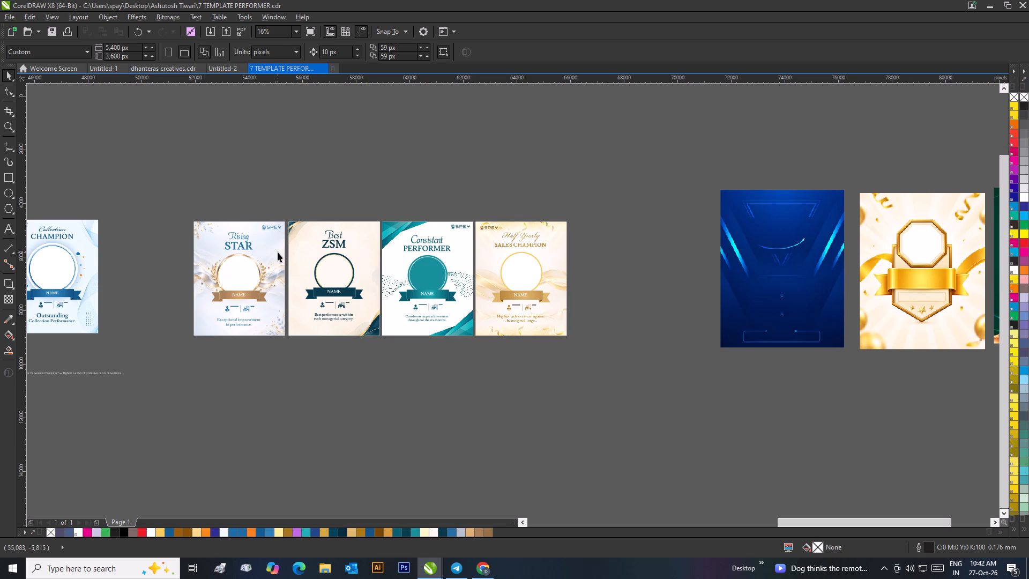
Duplicate the Rising Star template's PowerClip background into the gap beside the Half-Yearly Sales Champion template.
click(278, 252)
drag(260, 248, 638, 247)
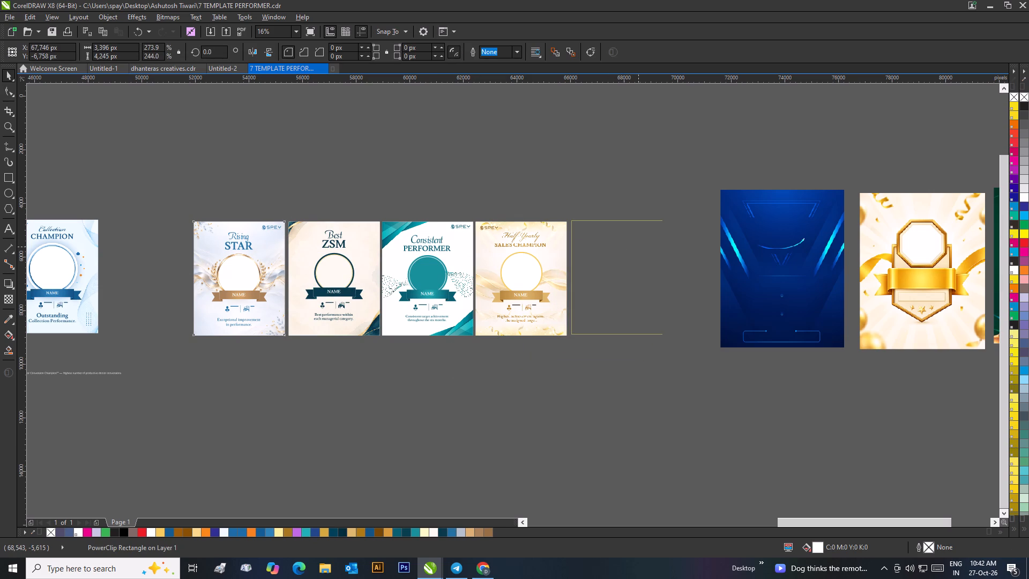
drag(638, 247, 641, 246)
right_click(641, 246)
Edit the duplicated background's PowerClip, delete the image inside it, and finish editing.
scroll(264, 253, up, 1)
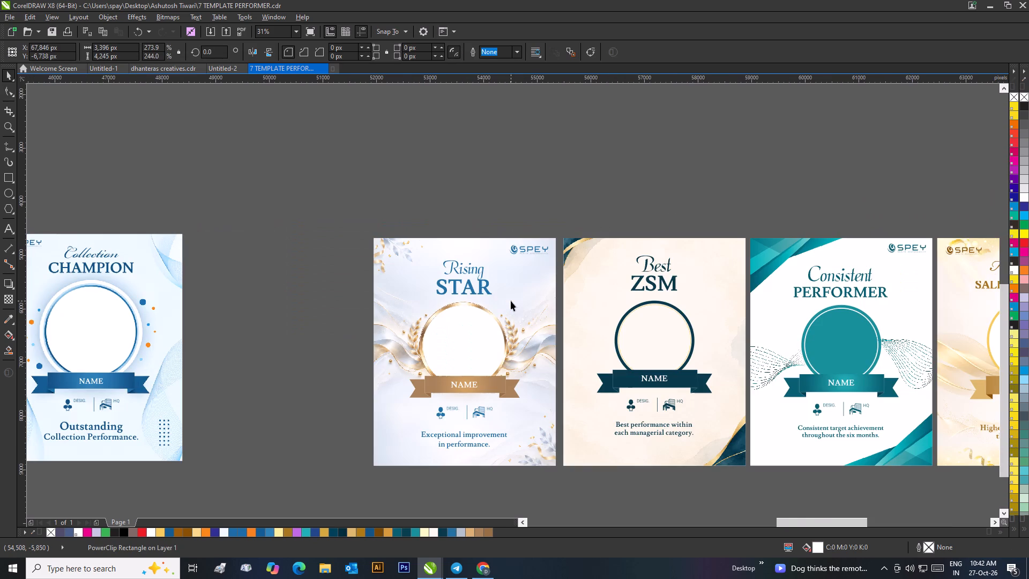
scroll(511, 301, up, 1)
scroll(513, 301, down, 1)
scroll(513, 329, up, 1)
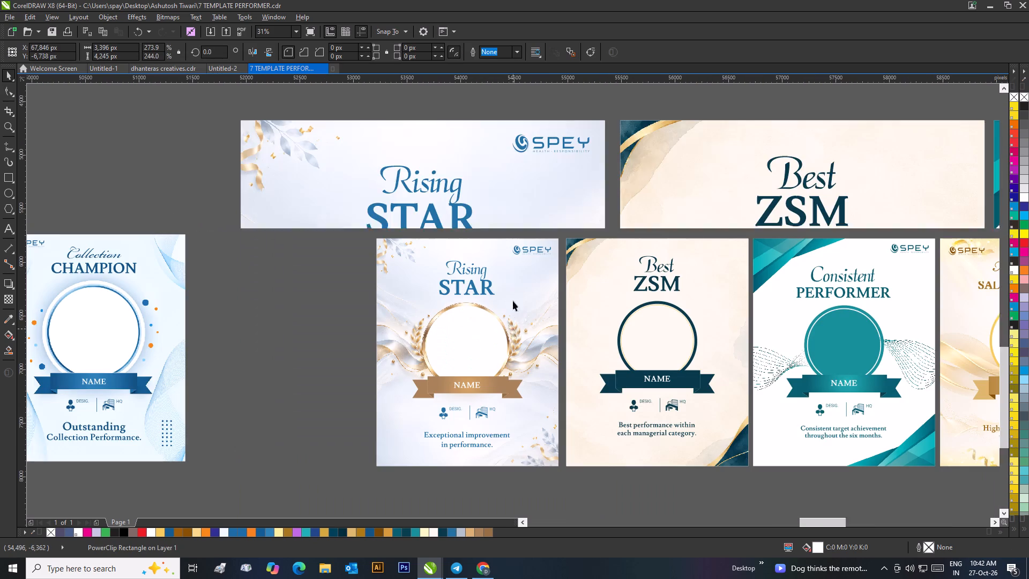
scroll(480, 295, down, 2)
scroll(557, 290, up, 1)
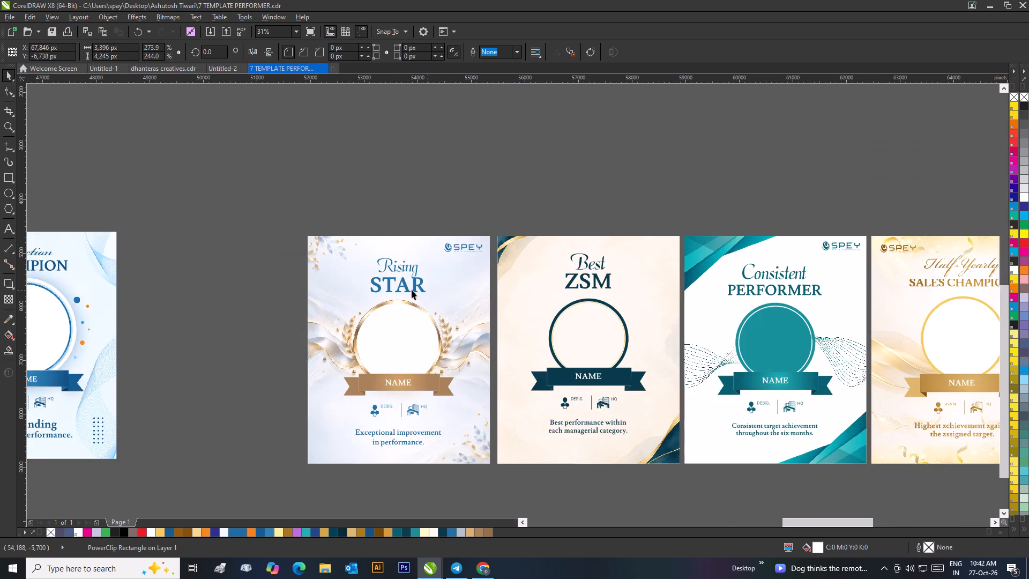
scroll(412, 289, down, 1)
scroll(615, 310, down, 1)
scroll(683, 319, up, 1)
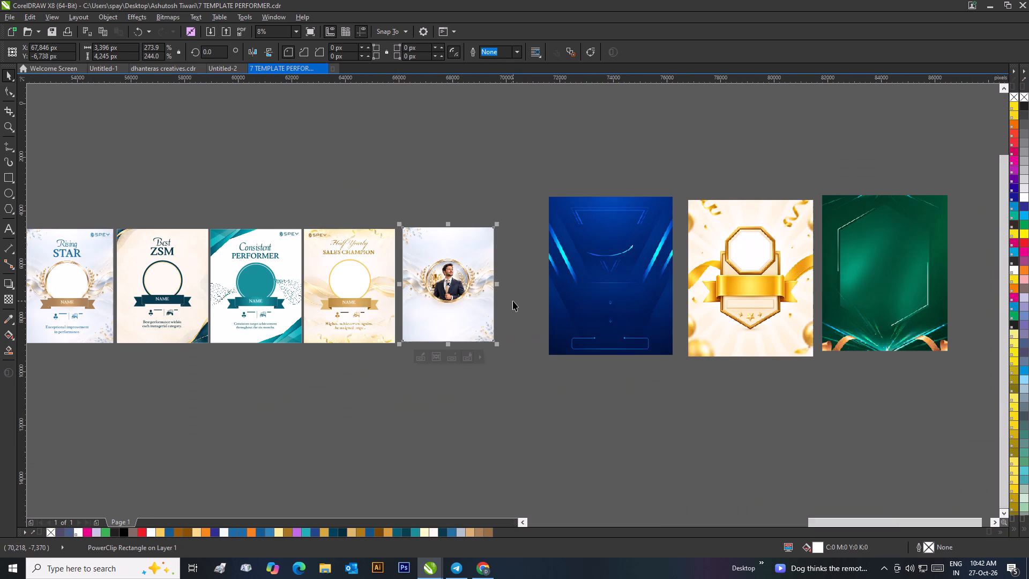
right_click(437, 281)
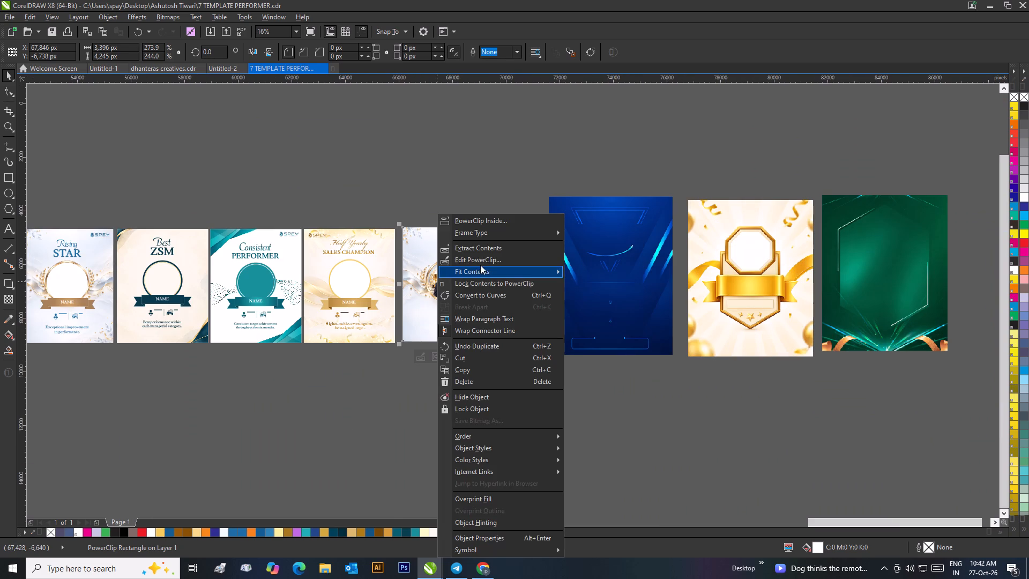
click(481, 261)
click(509, 250)
click(470, 258)
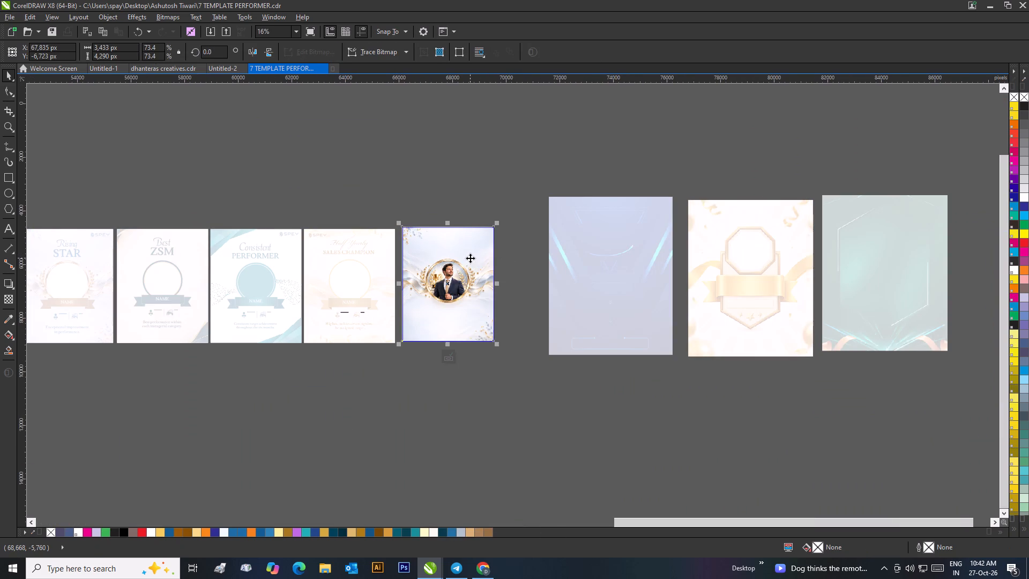
key(Delete)
click(446, 353)
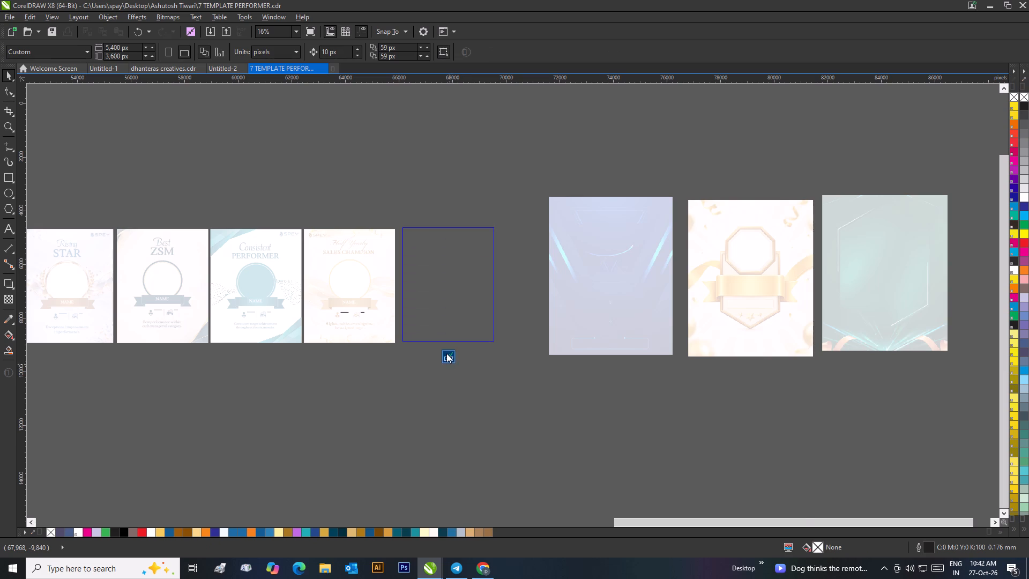
Set the emptied PowerClip's frame type to None so it becomes a plain white rectangle.
right_click(447, 287)
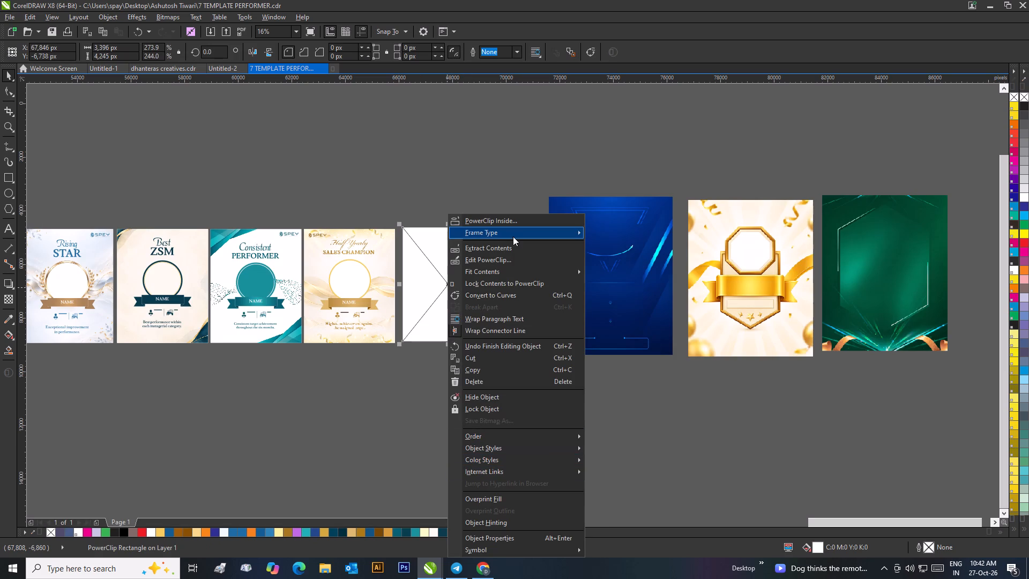
click(608, 261)
click(503, 162)
Duplicate the white rectangle twice along the template row to make three blank pages.
click(463, 250)
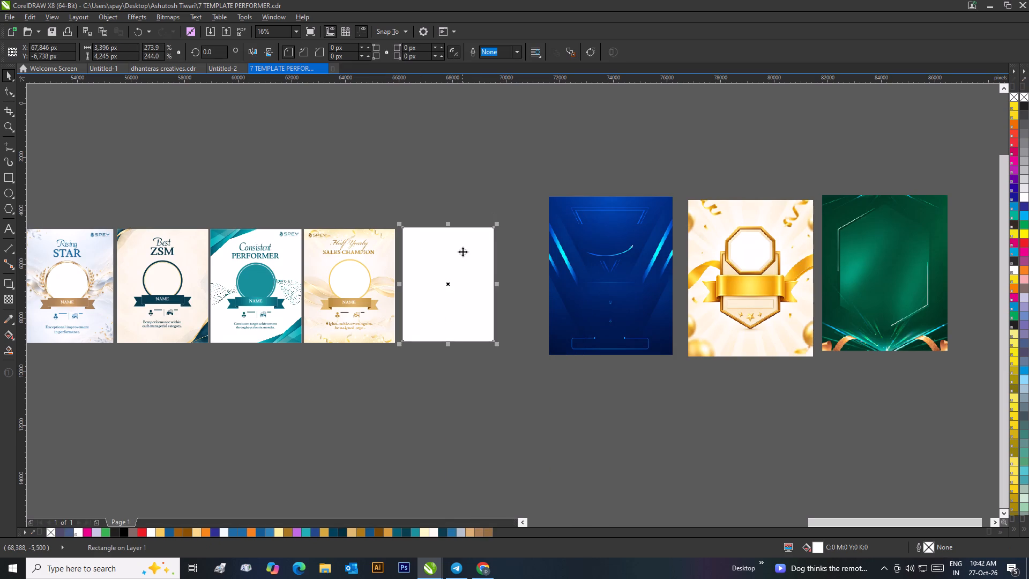
drag(437, 250, 533, 251)
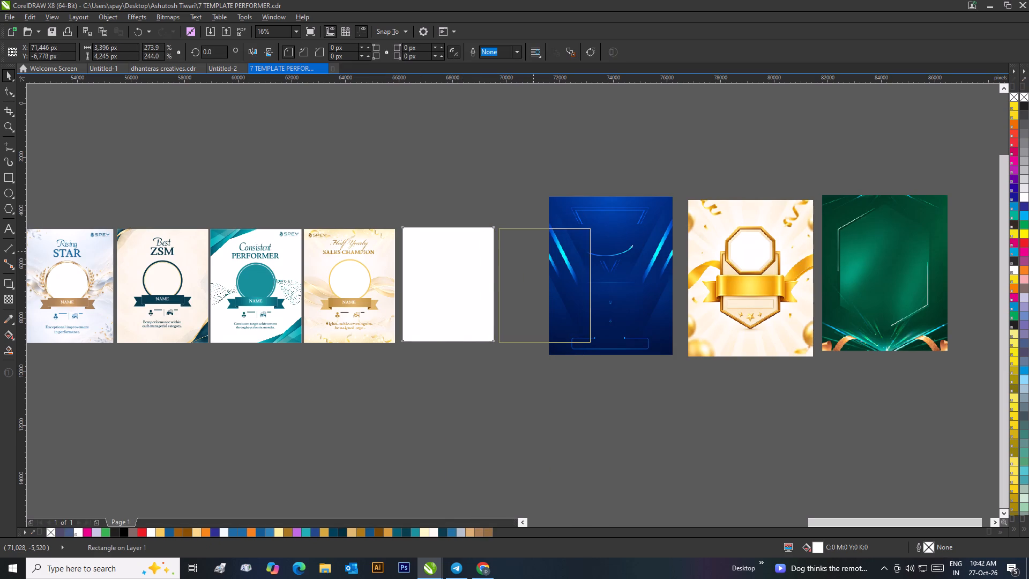
drag(533, 251, 534, 250)
right_click(534, 250)
key(ctrl+d)
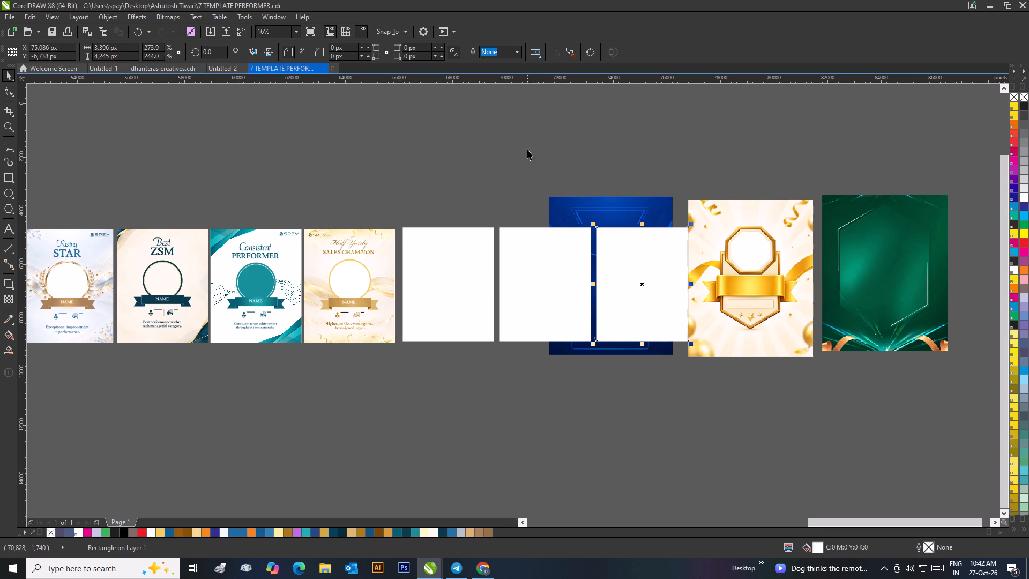
Align the tops of the three white rectangles with the Half-Yearly Sales Champion template.
click(527, 150)
click(616, 249)
shift+click(557, 251)
shift+click(467, 243)
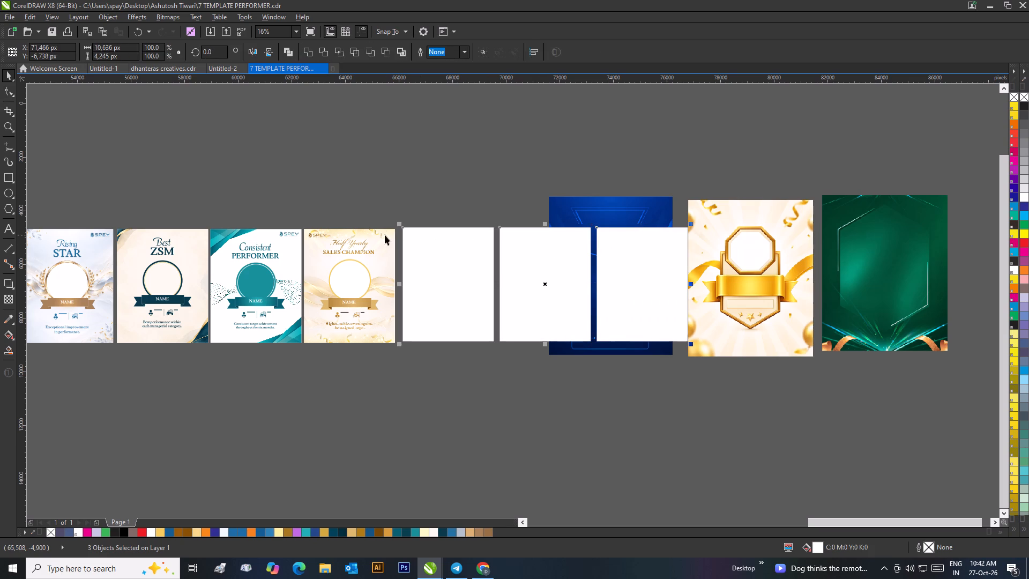
shift+click(385, 235)
key(t)
Distribute the three white rectangles evenly in the horizontal direction.
click(472, 168)
click(471, 270)
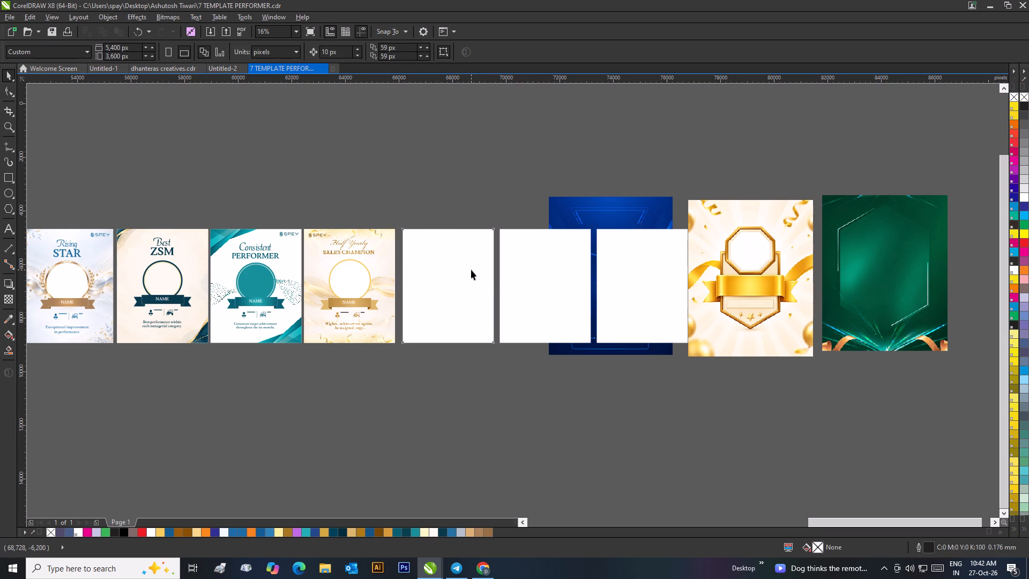
shift+click(529, 265)
shift+click(640, 270)
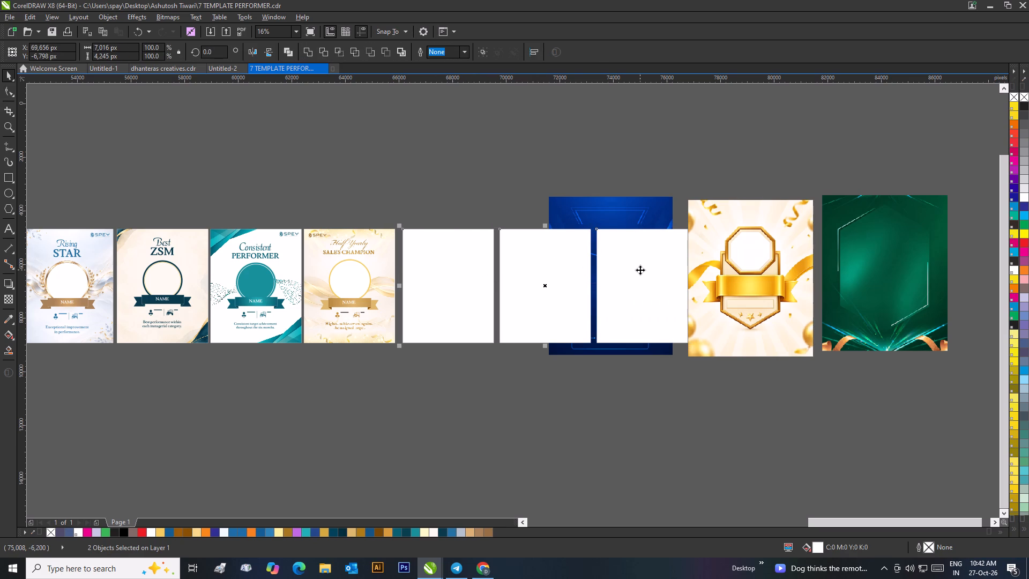
key(shift+e)
click(548, 177)
Move the blue background below the blank rectangles and PowerClip it inside the middle one.
click(644, 206)
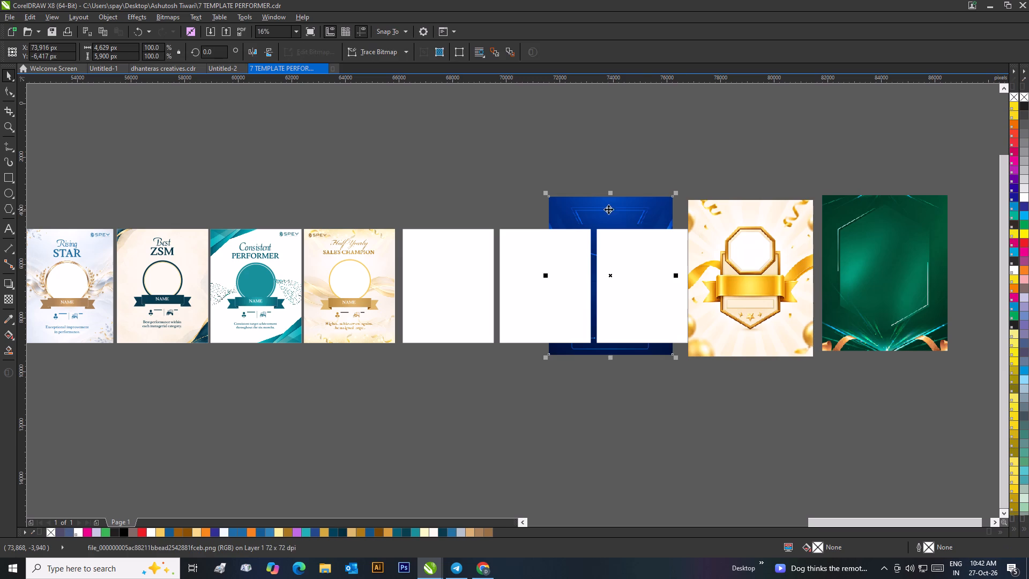
drag(608, 209, 567, 362)
drag(568, 367, 638, 359)
right_click(662, 367)
click(705, 69)
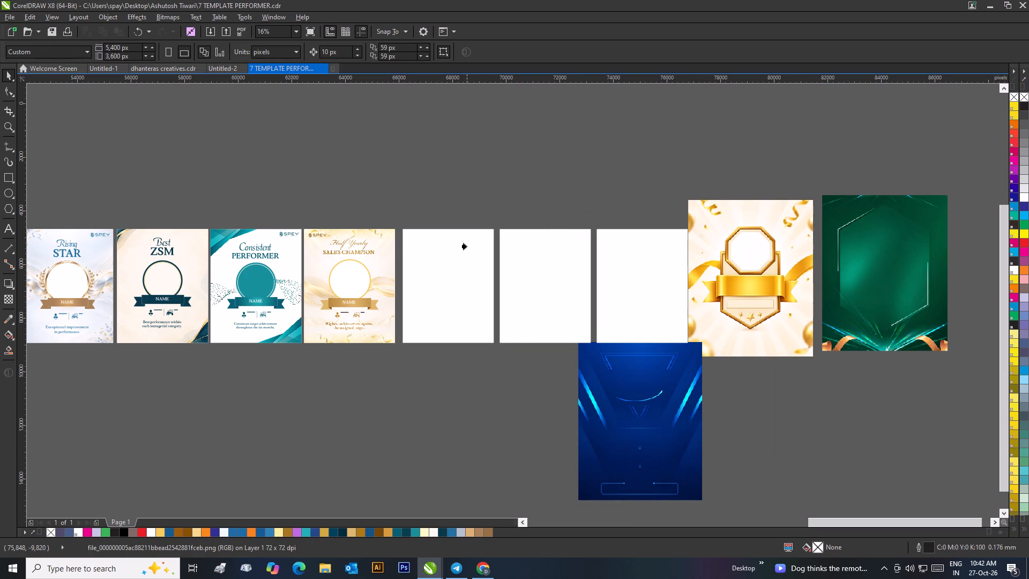
click(540, 288)
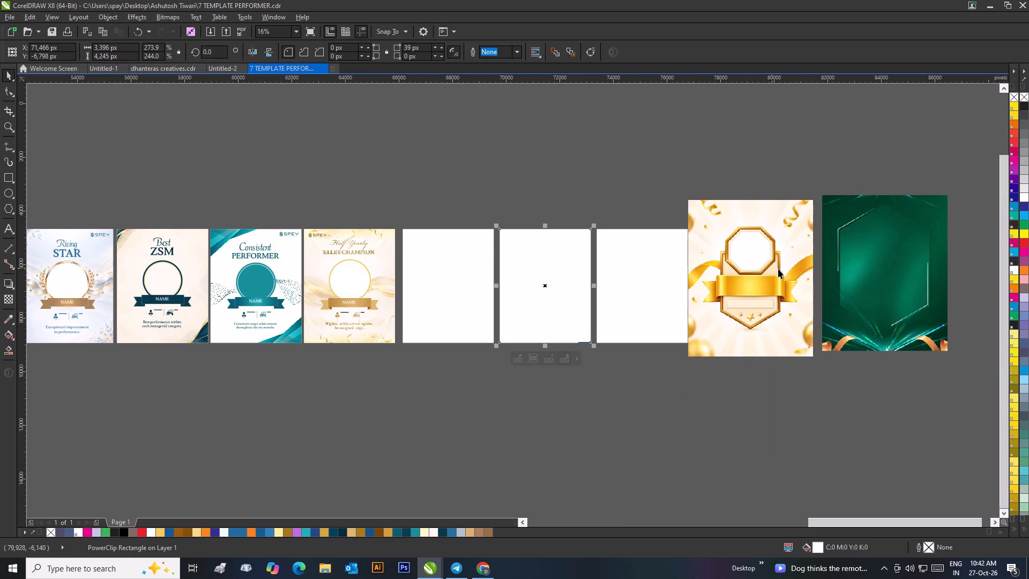
PowerClip the gold ribbon-and-badge background inside the third blank rectangle, next to the middle one.
click(739, 261)
right_click(738, 261)
click(781, 257)
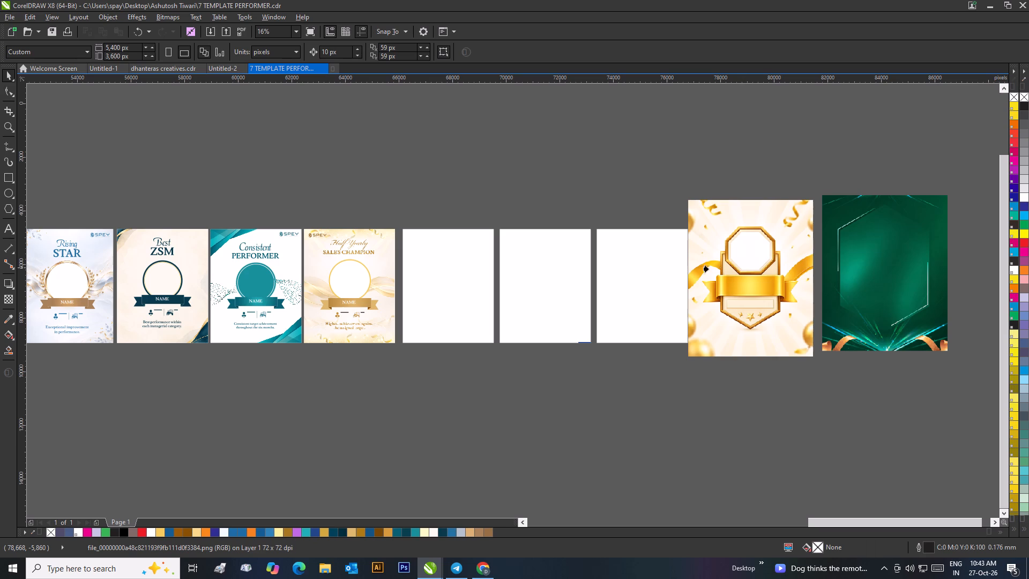
click(655, 279)
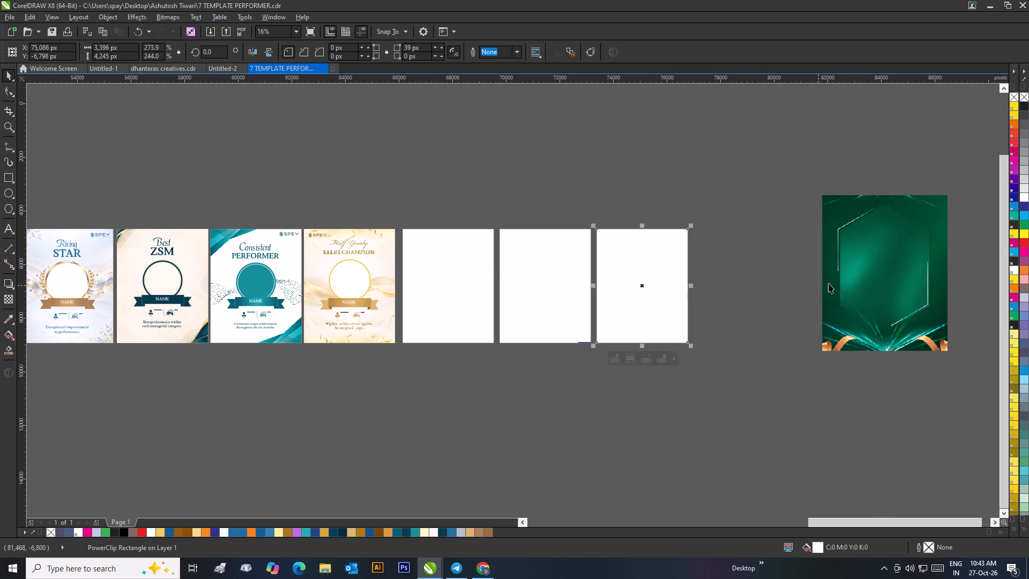
PowerClip the green background inside the first blank rectangle, next to the Half-Yearly Sales Champion template.
right_click(862, 277)
click(894, 250)
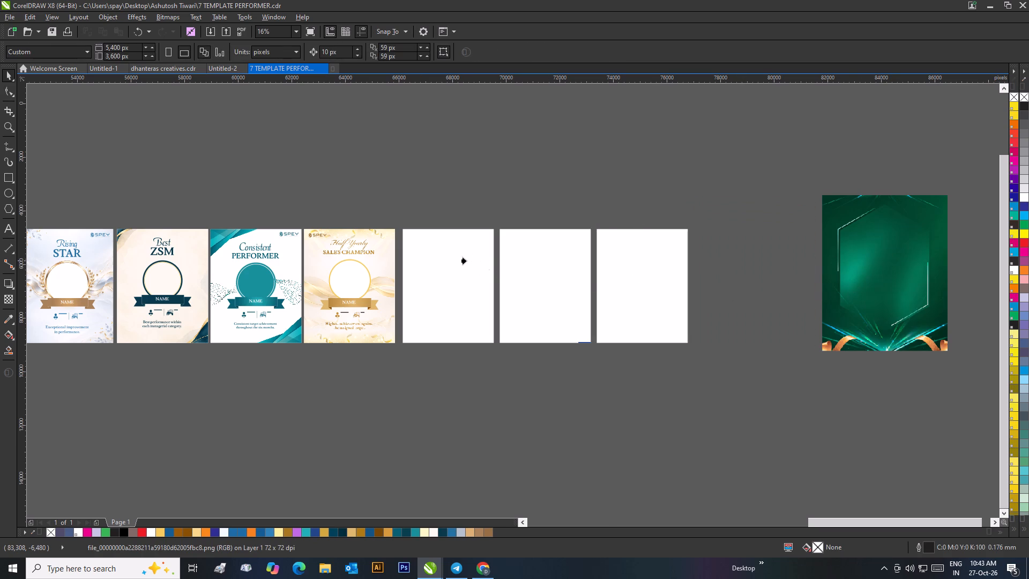
click(466, 261)
Open the first rectangle's PowerClip contents and align the green background's top-left corner with the frame's top-left corner.
right_click(466, 261)
click(486, 261)
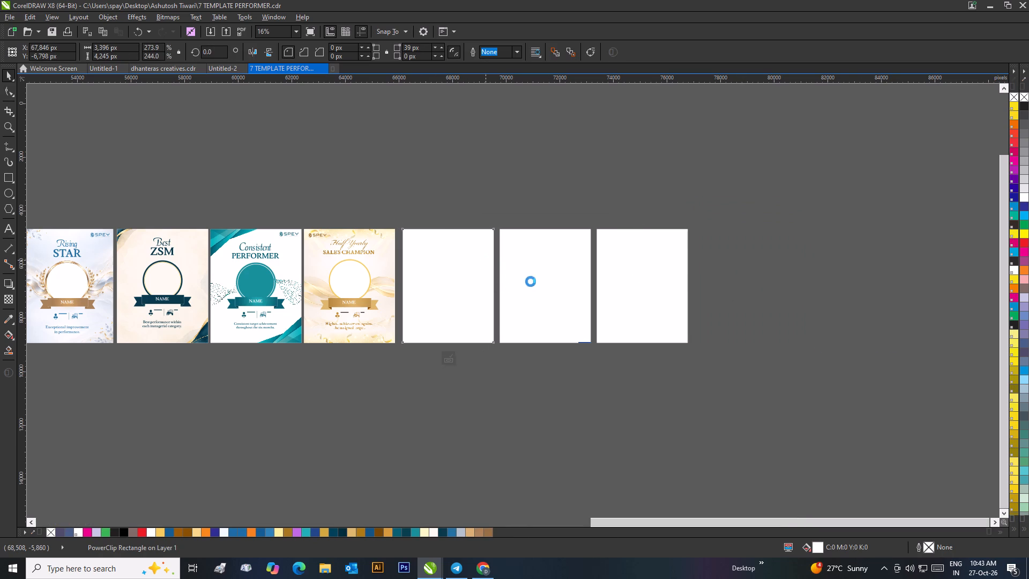
drag(847, 261, 453, 300)
scroll(406, 250, up, 2)
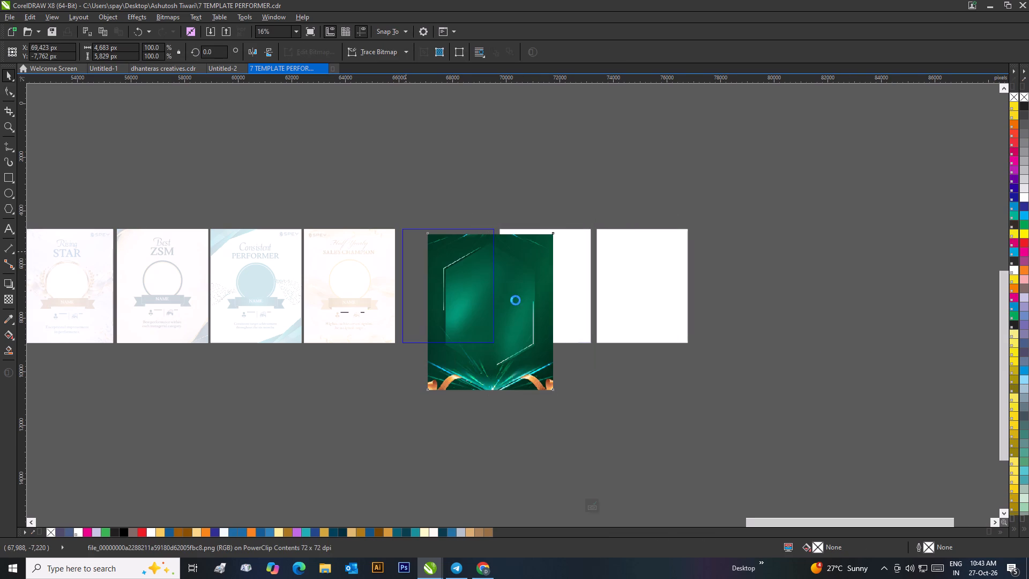
drag(572, 291, 518, 281)
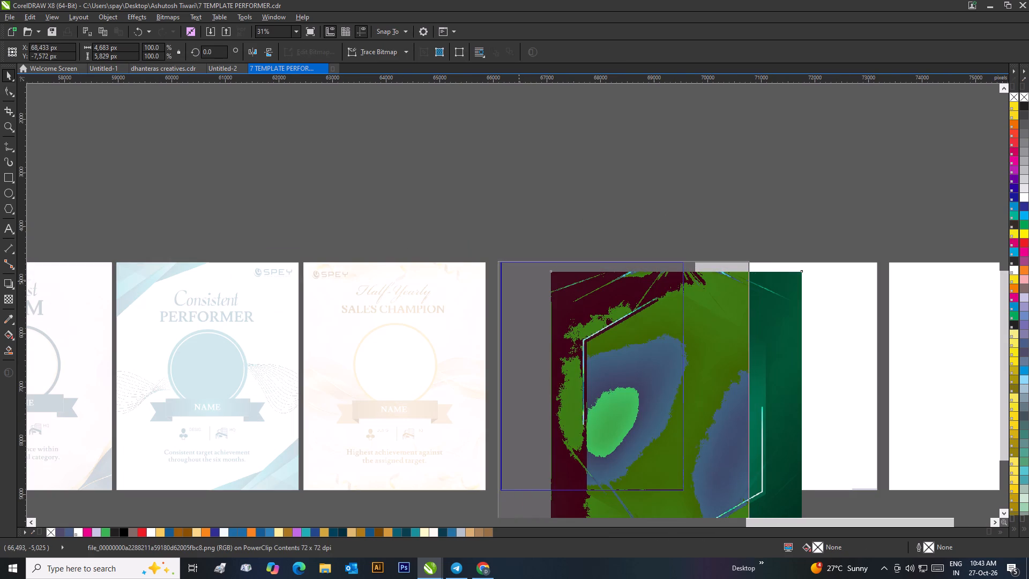
drag(518, 281, 519, 280)
scroll(526, 284, down, 1)
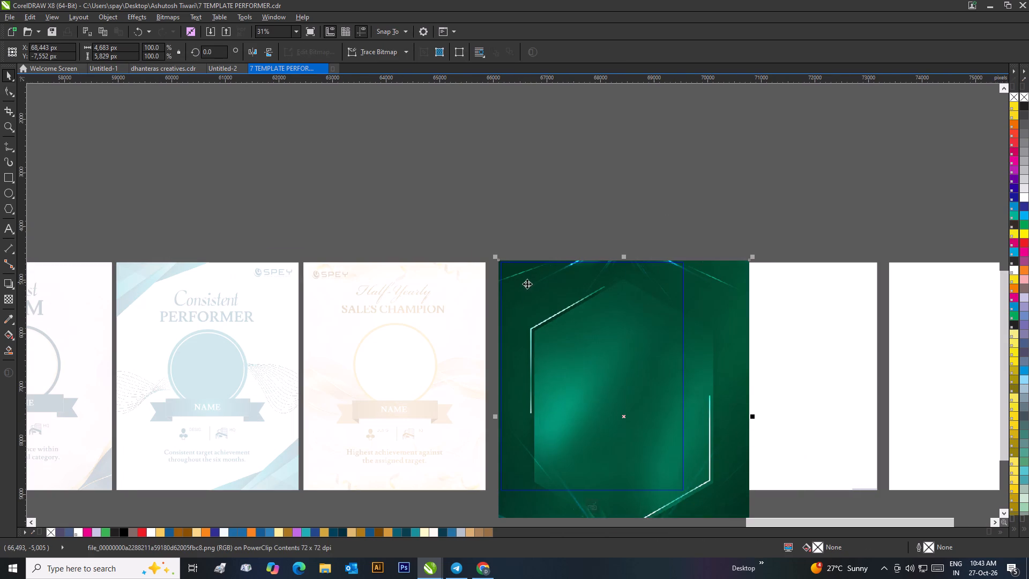
Scale the green background down to about 74.4% so it just covers the frame, and finish editing the PowerClip.
scroll(527, 284, down, 1)
scroll(522, 345, up, 2)
scroll(511, 301, up, 1)
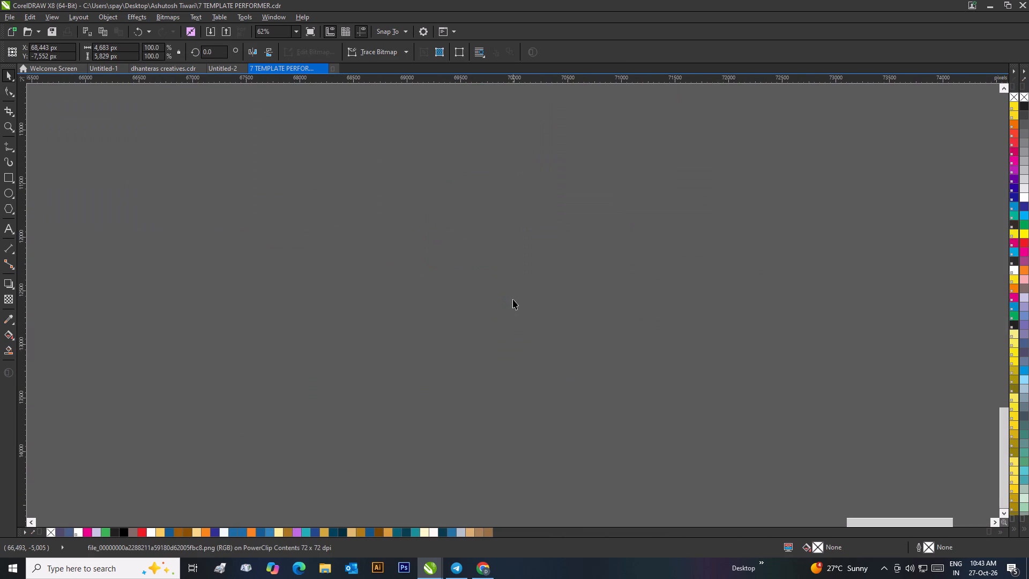
scroll(513, 299, down, 1)
scroll(508, 170, up, 1)
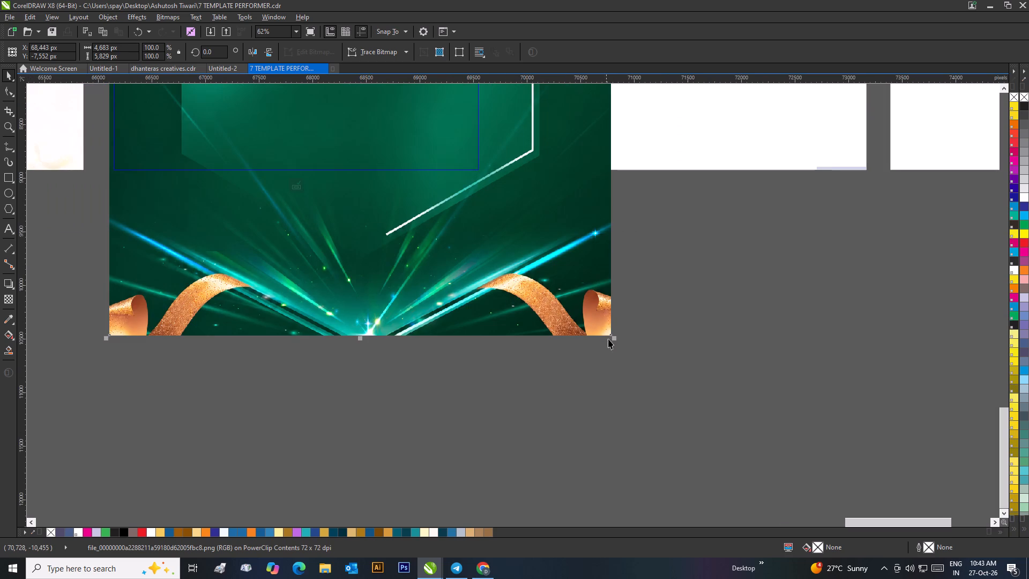
drag(616, 342, 488, 195)
scroll(486, 205, down, 3)
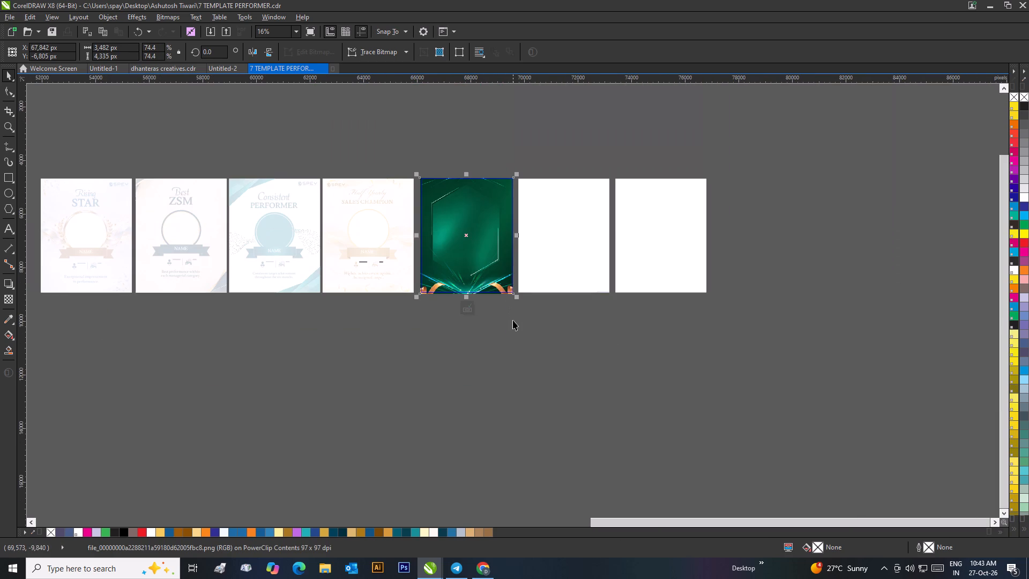
click(511, 326)
scroll(468, 225, up, 2)
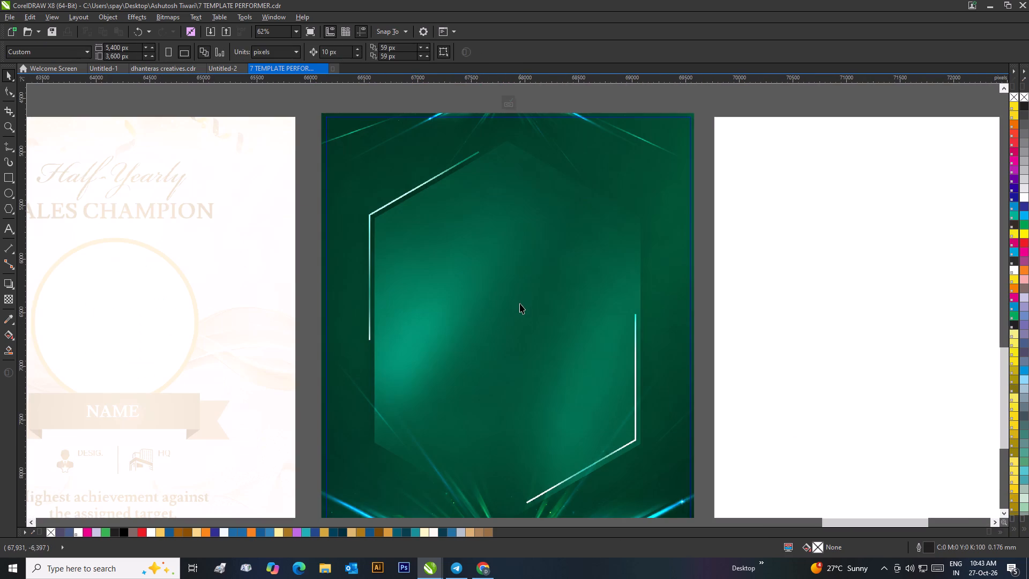
scroll(520, 304, down, 2)
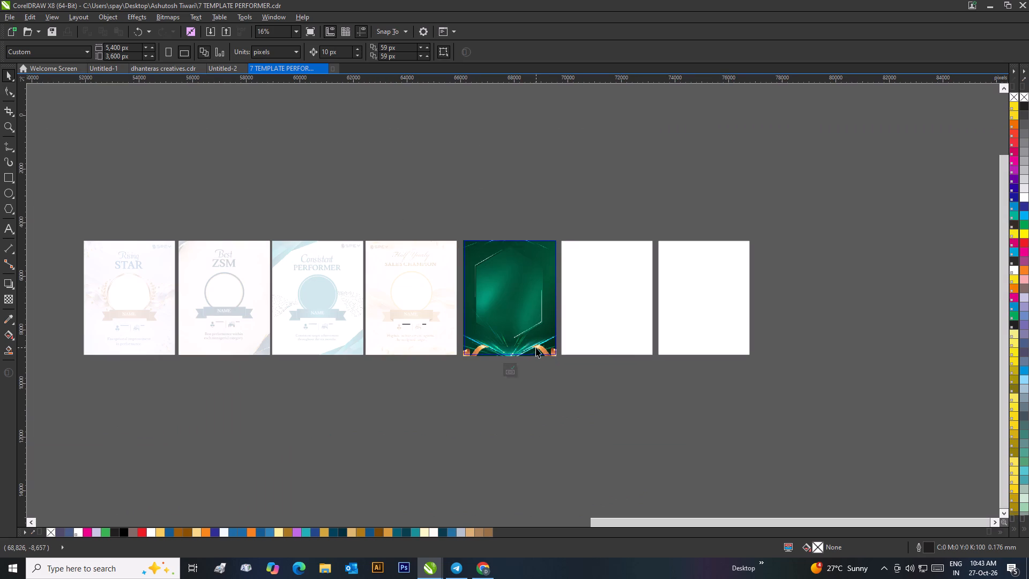
click(540, 388)
click(505, 364)
click(558, 382)
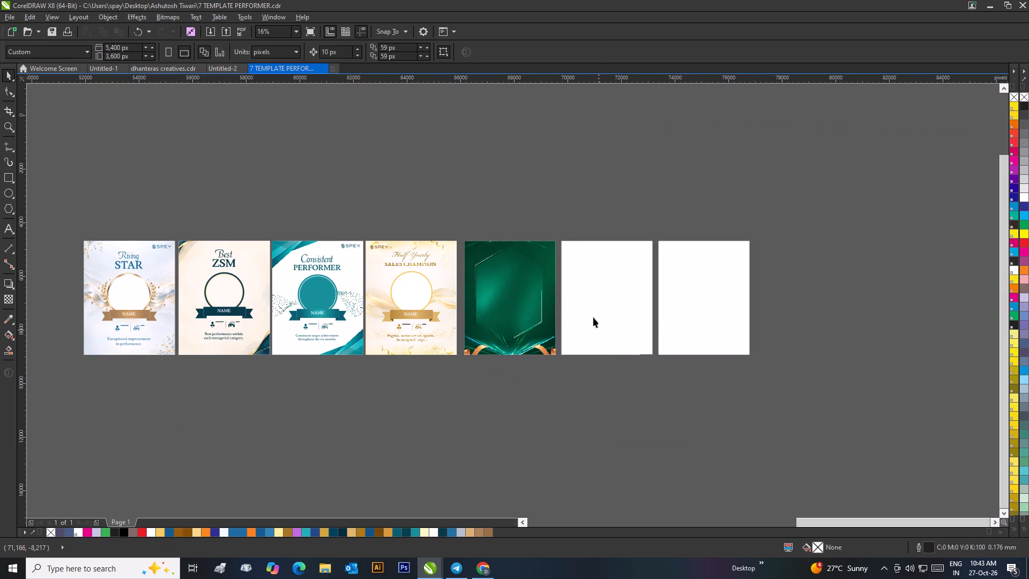
Open the middle rectangle's PowerClip contents and align the blue background's top-left corner with the frame's top-left corner.
right_click(589, 304)
click(619, 262)
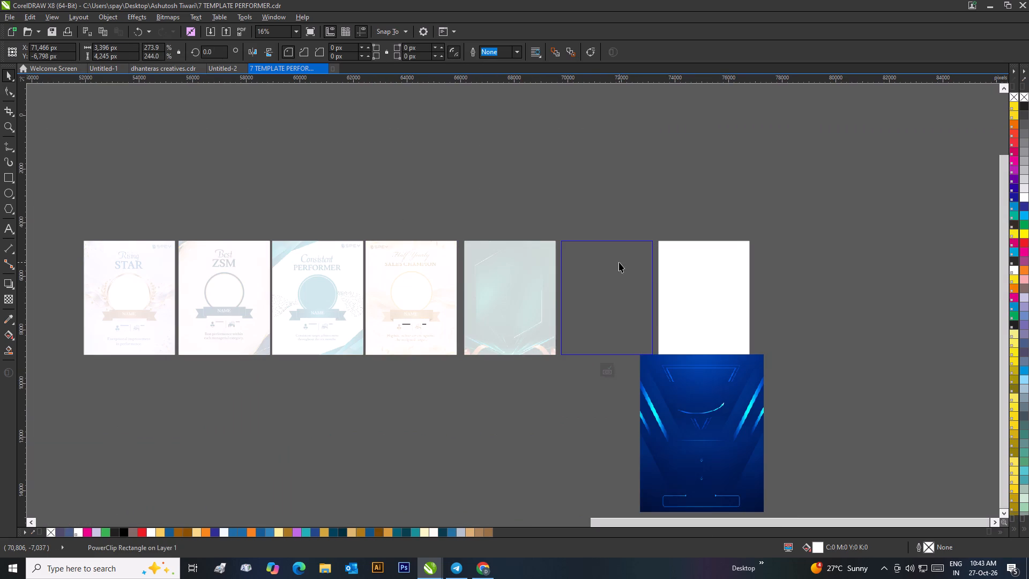
drag(683, 439, 598, 325)
scroll(578, 270, up, 3)
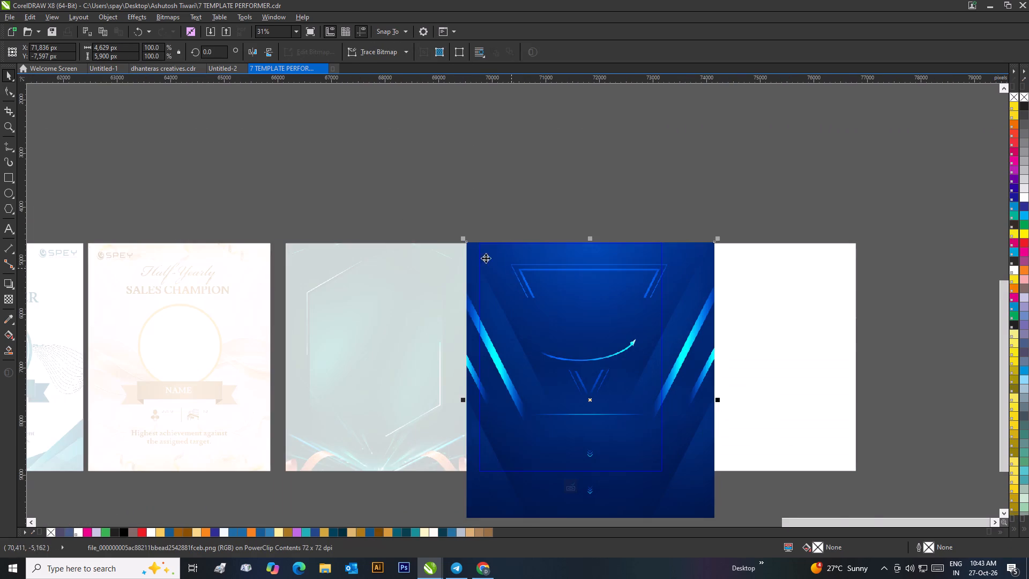
scroll(478, 254, up, 3)
drag(498, 288, 544, 290)
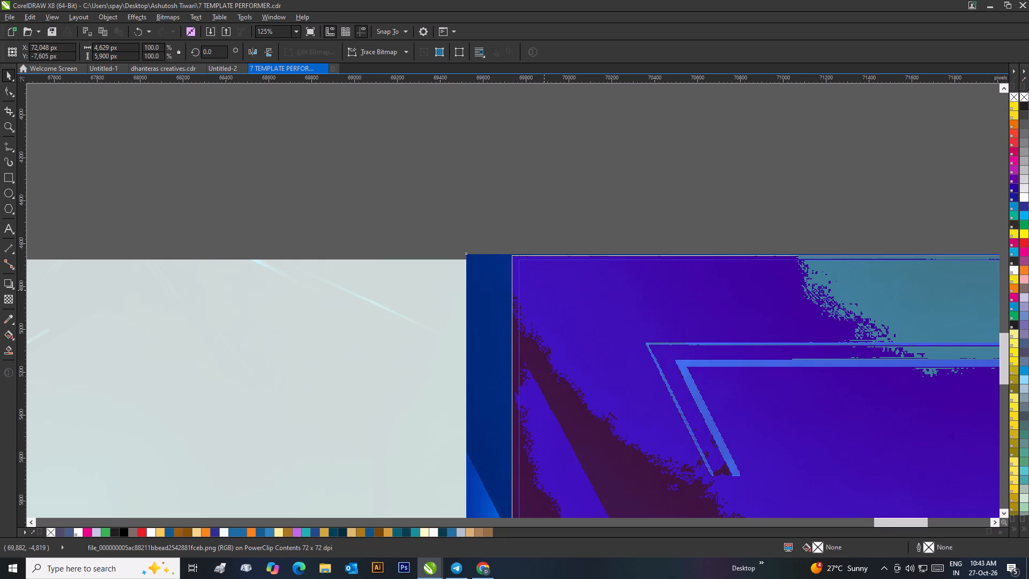
drag(544, 290, 548, 292)
scroll(552, 298, down, 4)
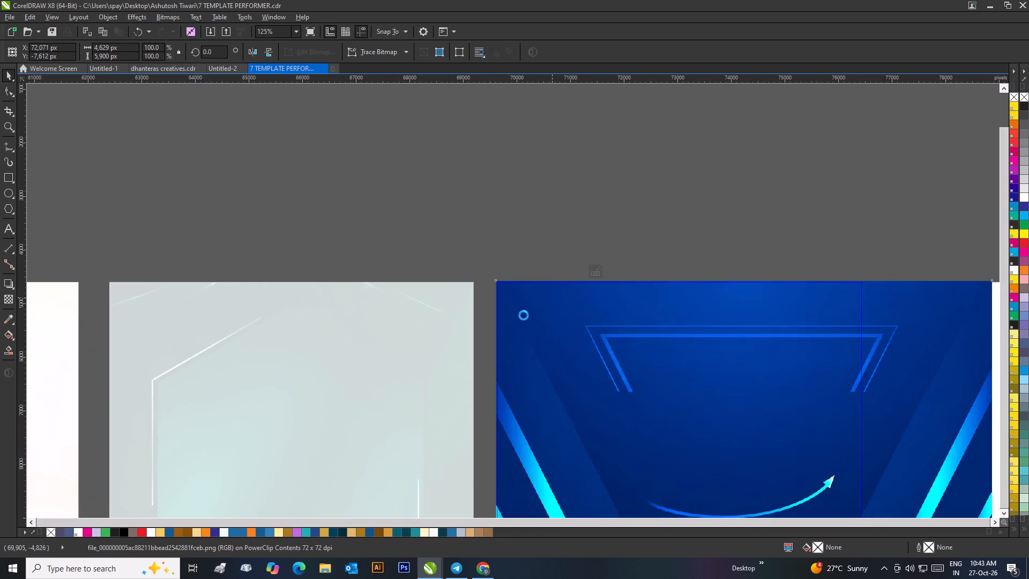
Scale the blue background down proportionally to about 81.5%, keeping it slightly larger than the frame.
scroll(526, 319, down, 2)
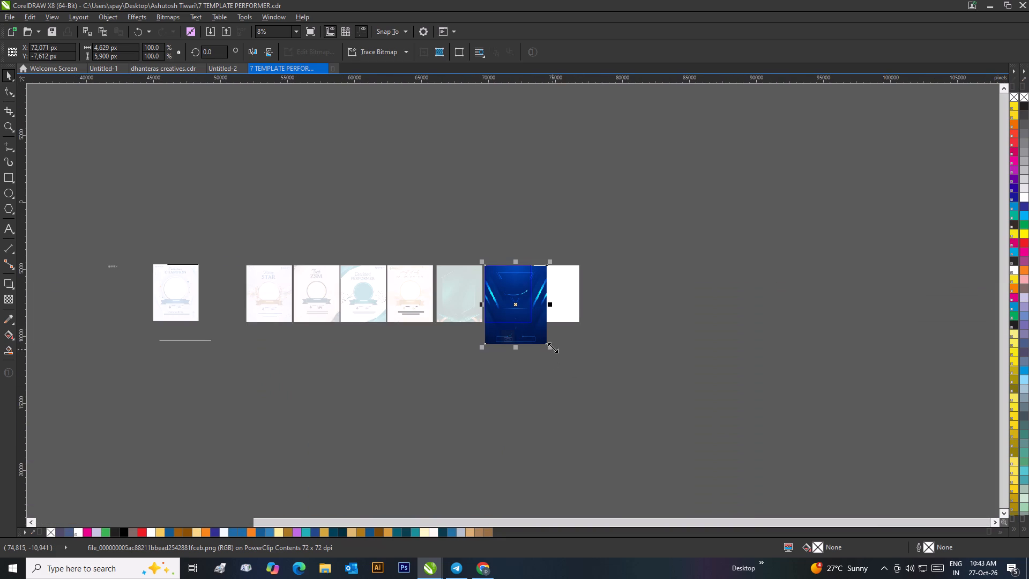
drag(553, 346, 541, 343)
scroll(533, 322, up, 2)
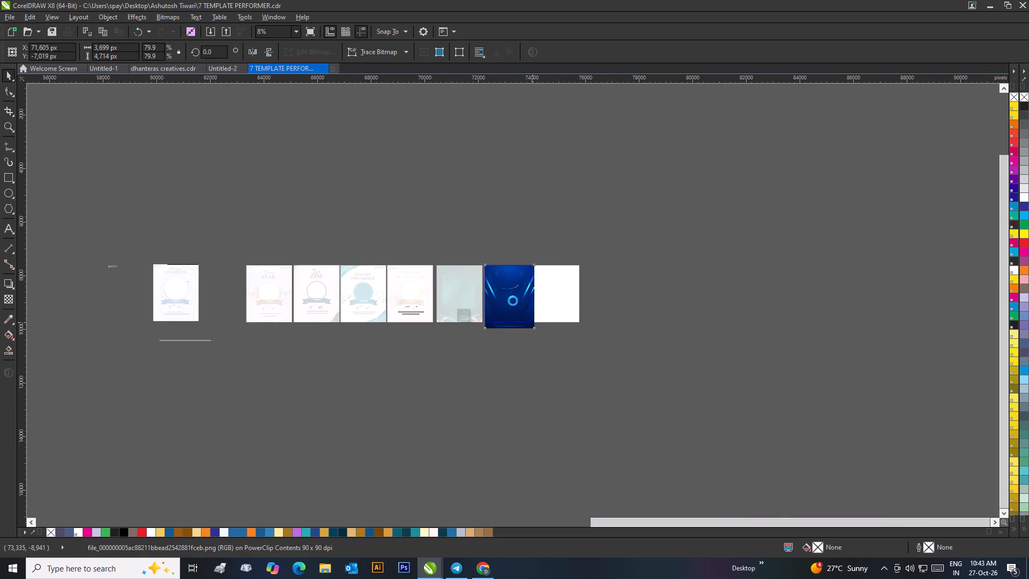
scroll(513, 301, up, 2)
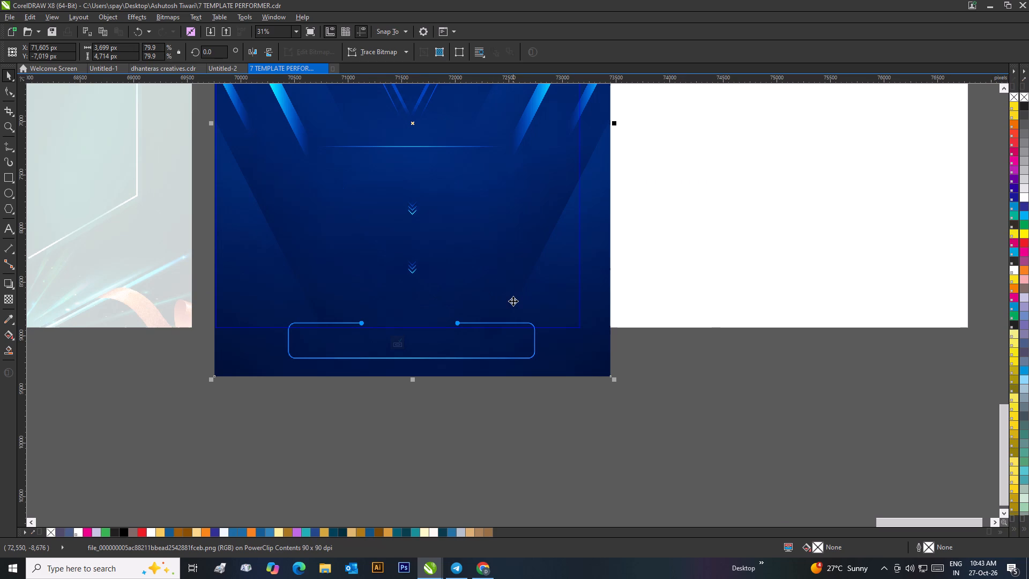
drag(211, 381, 204, 391)
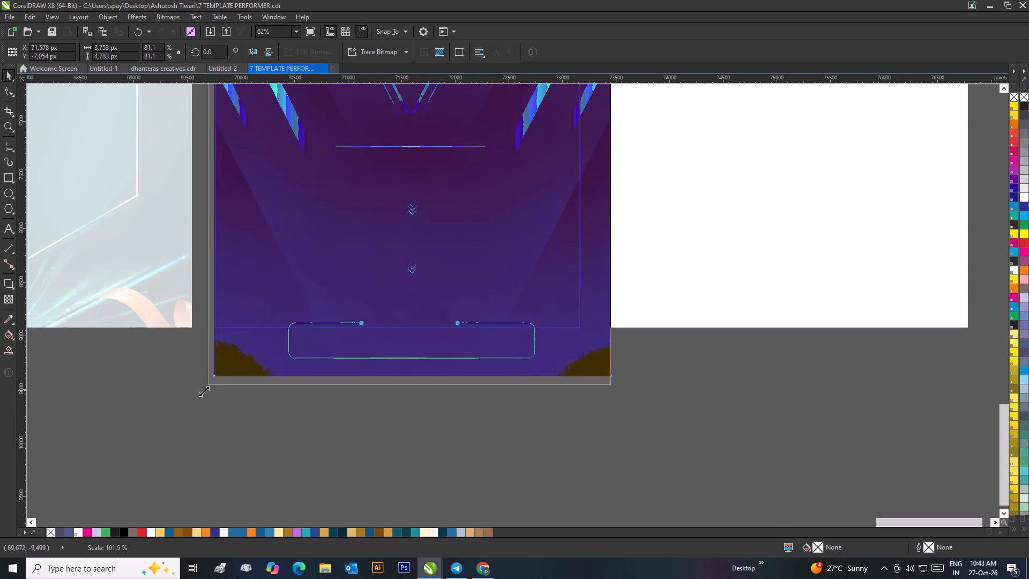
drag(204, 391, 203, 393)
Shift the blue background slightly to centre its design horizontally over the frame with the top edge covered, and finish editing the PowerClip.
drag(261, 366, 256, 368)
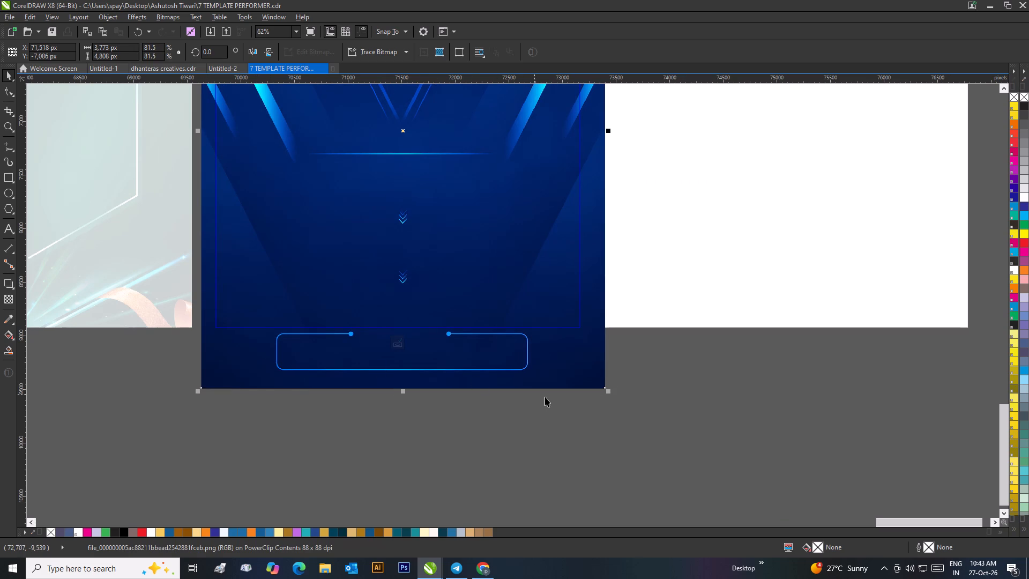
scroll(494, 374, down, 1)
scroll(509, 269, down, 1)
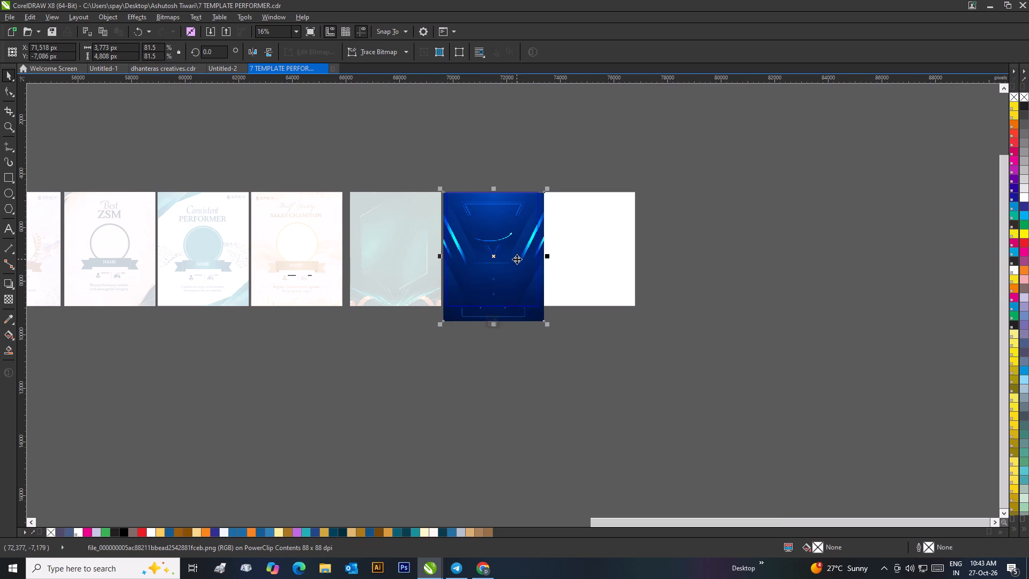
scroll(523, 243, up, 1)
scroll(473, 230, up, 1)
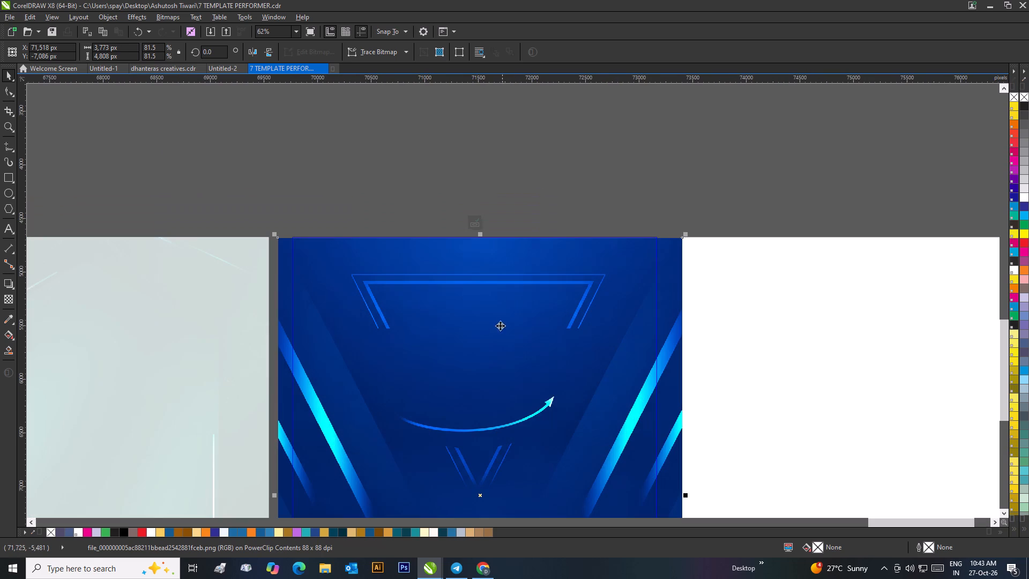
click(498, 328)
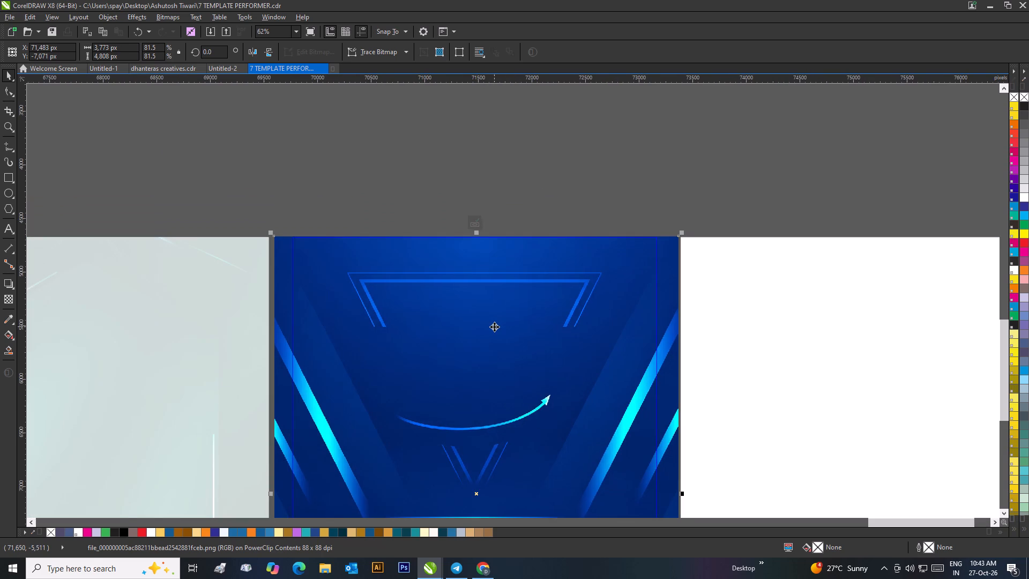
scroll(482, 236, up, 2)
scroll(513, 301, down, 4)
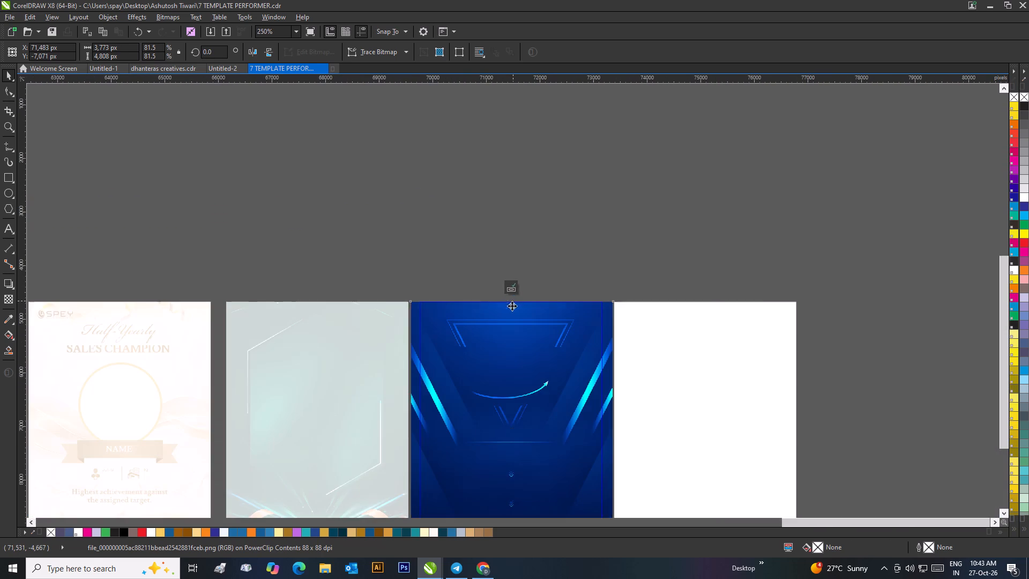
scroll(512, 307, down, 2)
scroll(514, 309, up, 2)
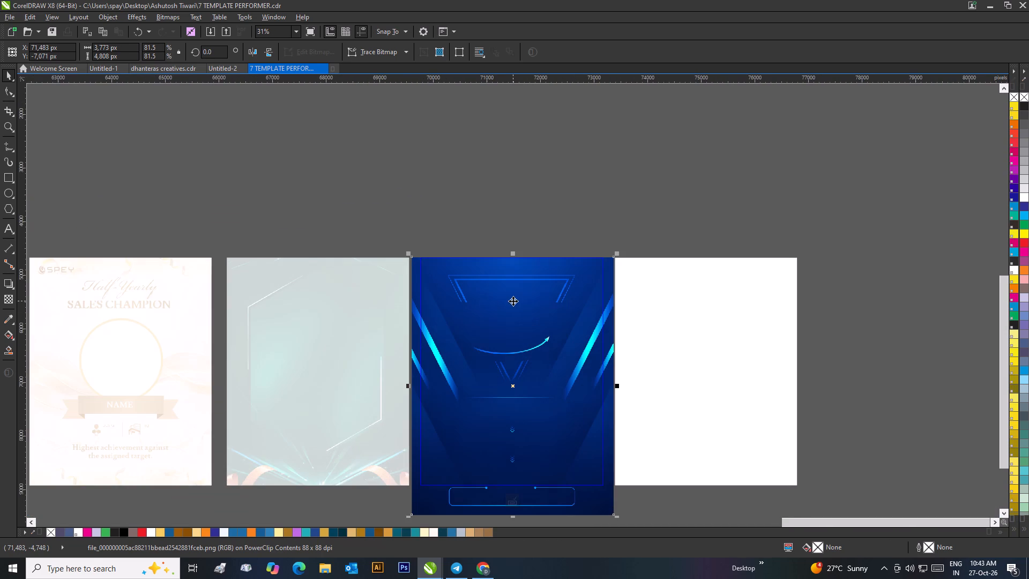
click(525, 240)
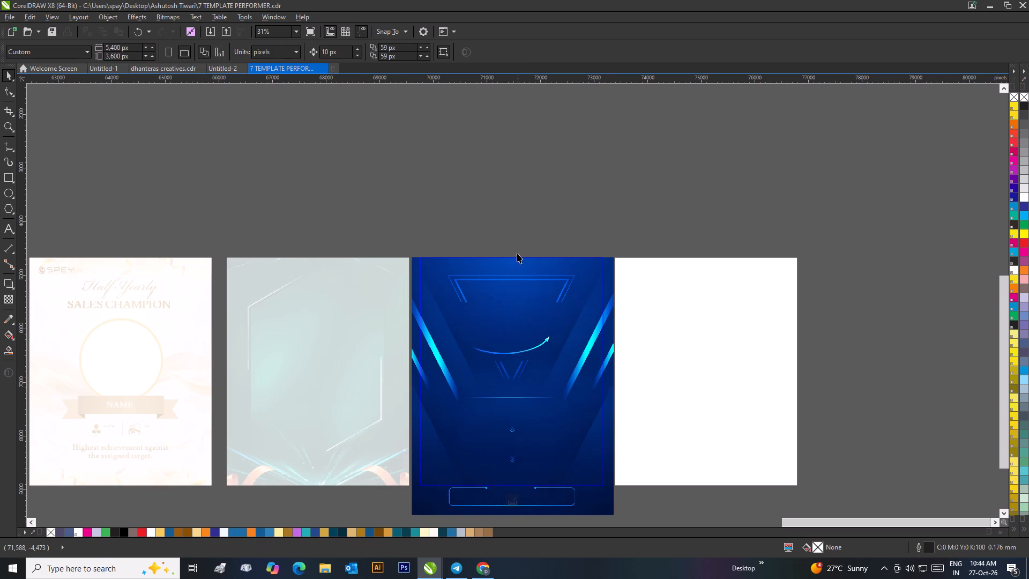
scroll(516, 260, down, 1)
click(516, 423)
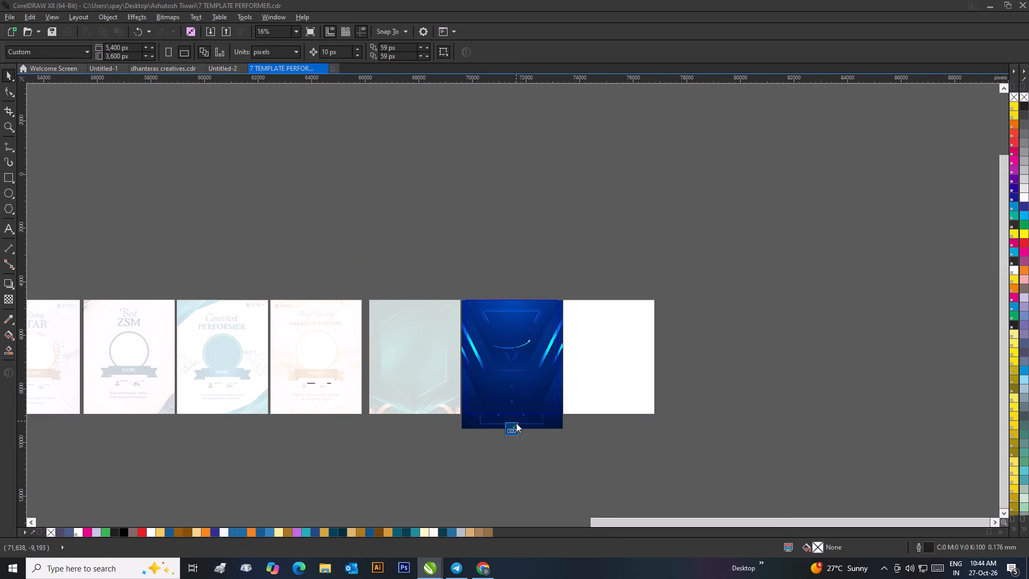
click(569, 439)
Open the third rectangle's PowerClip contents and align the gold badge background's top-left corner with the frame's top-left corner.
scroll(546, 382, up, 1)
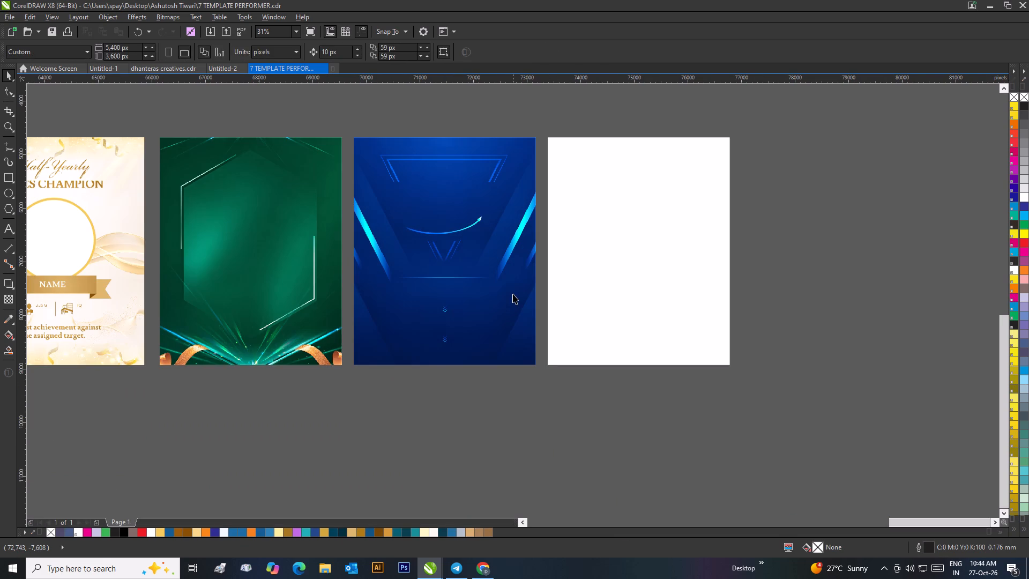
scroll(518, 292, down, 1)
right_click(567, 263)
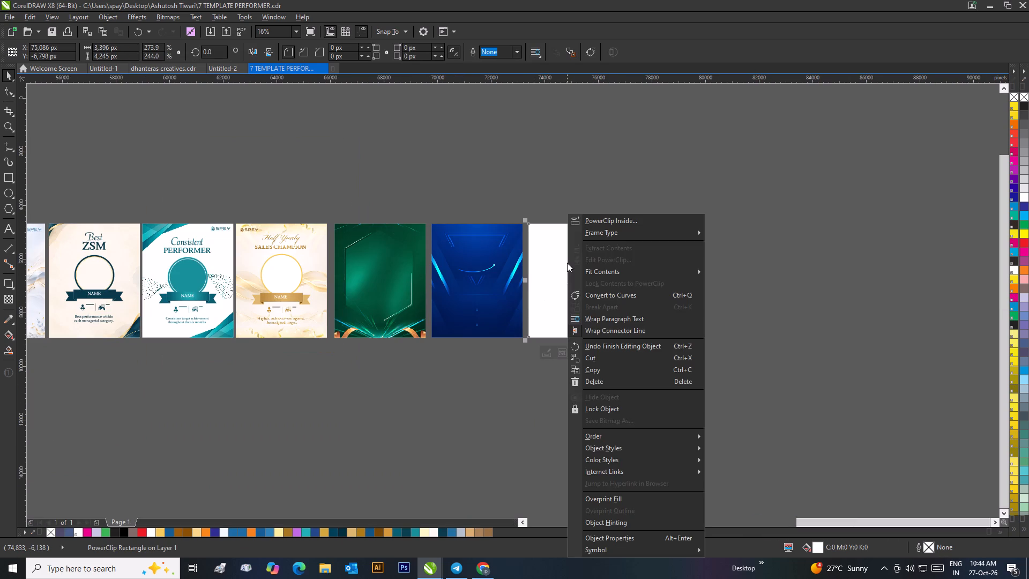
click(584, 257)
drag(670, 278, 630, 293)
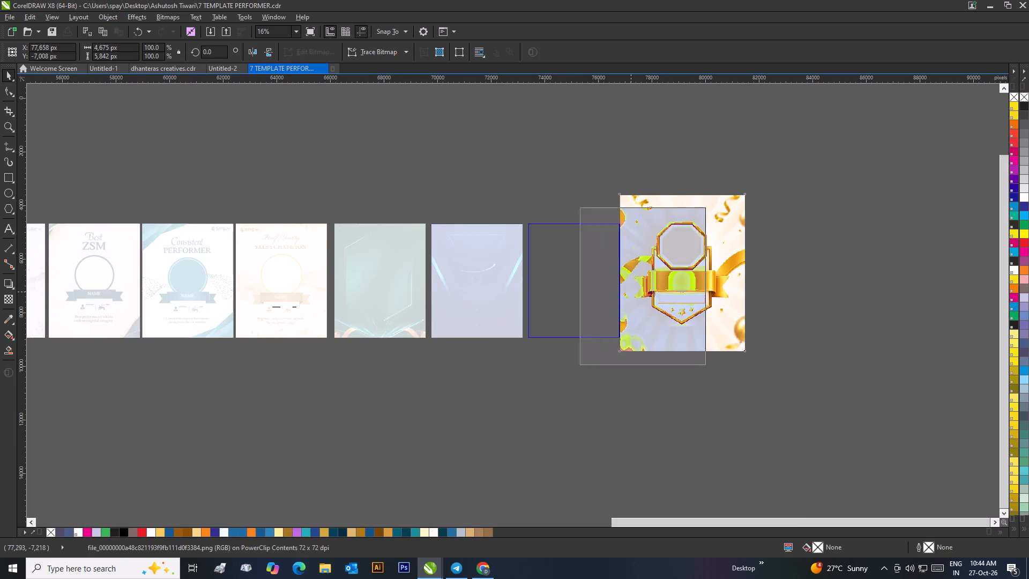
drag(630, 293, 578, 305)
scroll(545, 230, up, 3)
scroll(451, 270, up, 3)
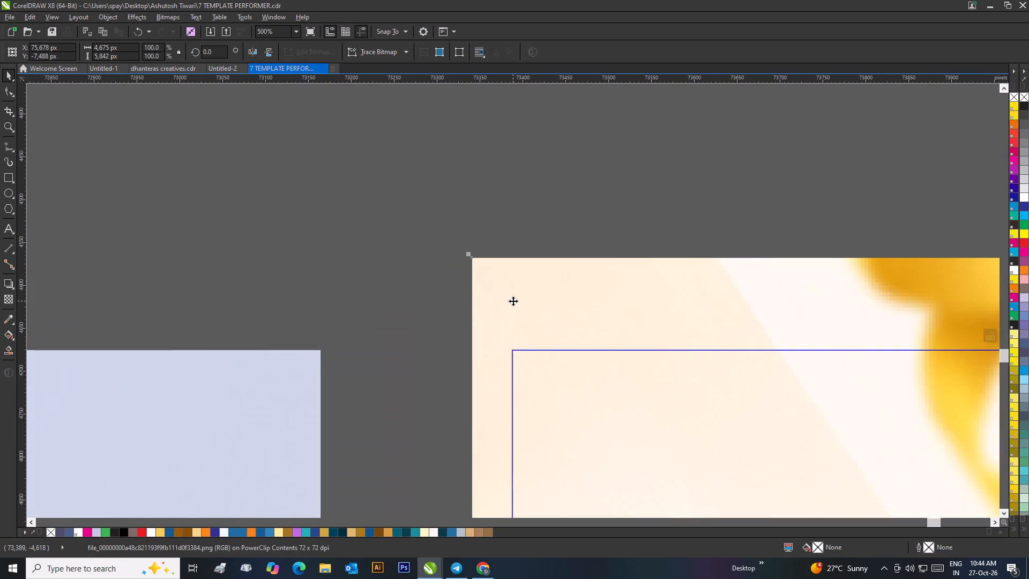
drag(515, 296, 551, 383)
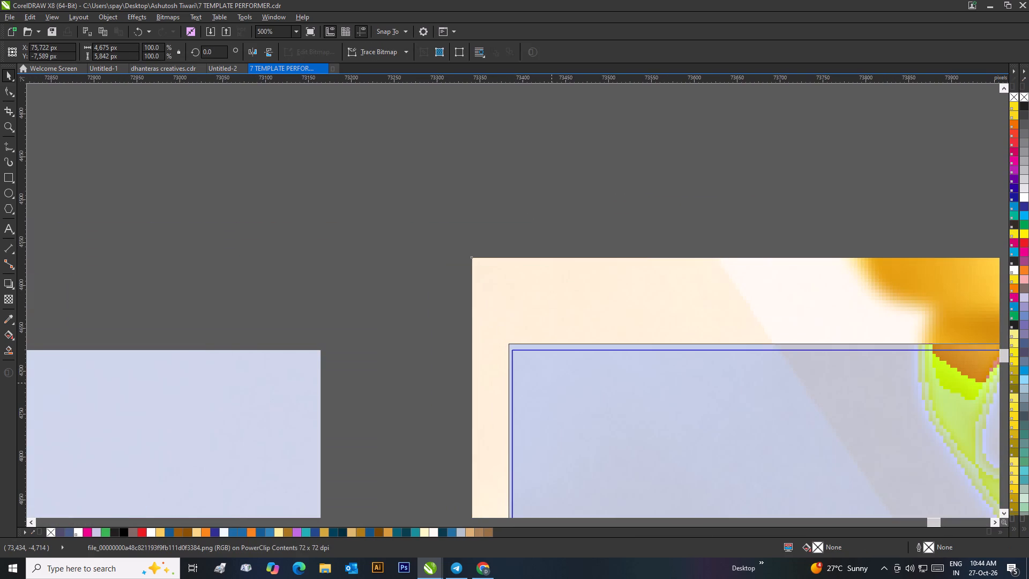
drag(551, 383, 551, 383)
Scale the gold badge background down proportionally to about 73.4% to fit the third frame.
scroll(551, 378, down, 4)
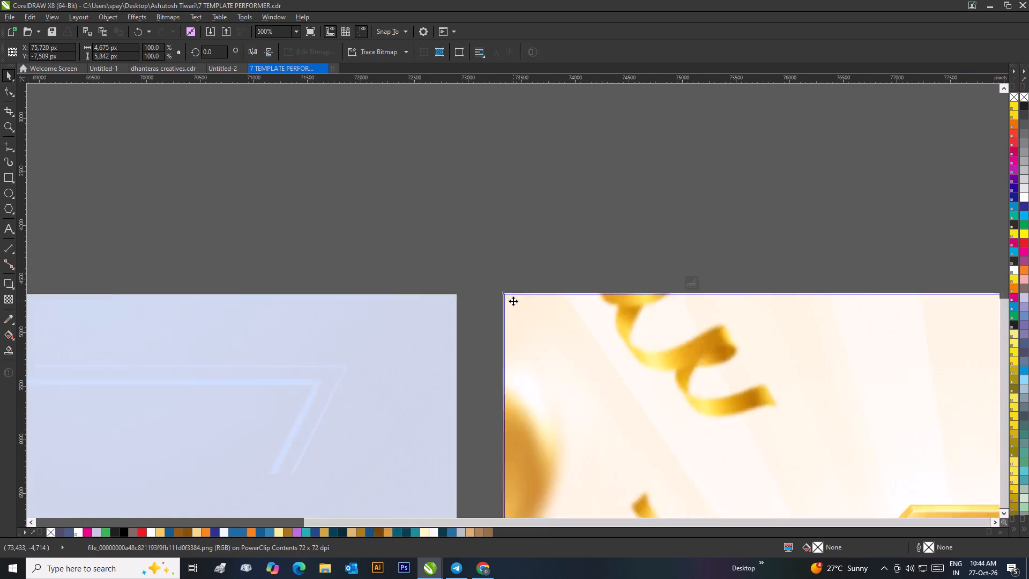
scroll(514, 300, down, 4)
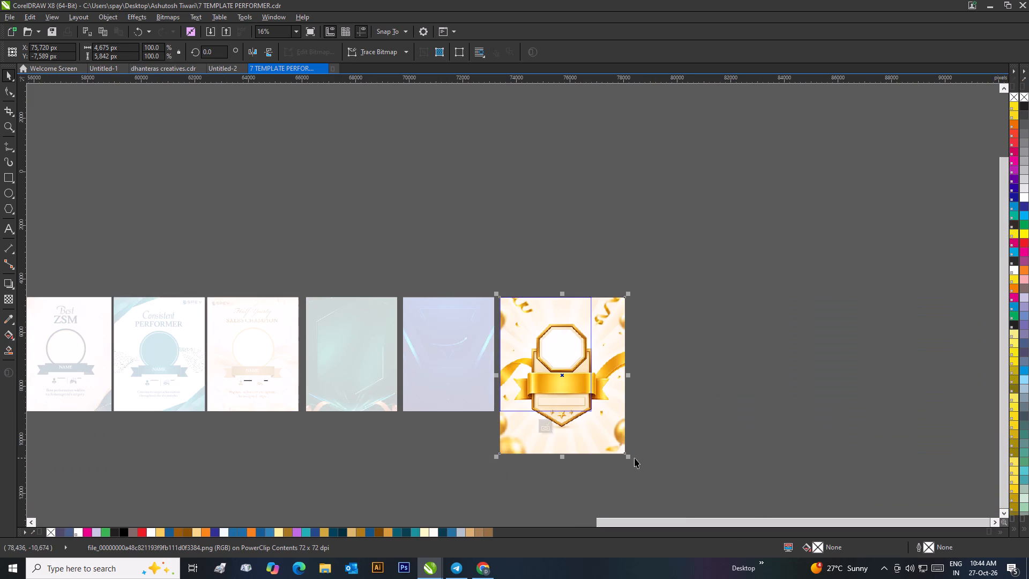
drag(631, 458, 598, 432)
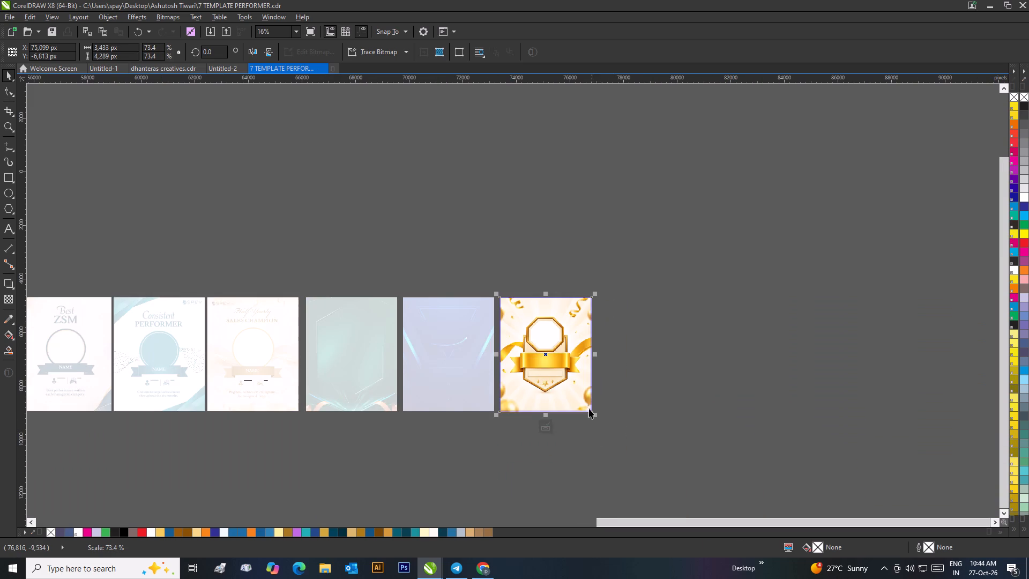
Scale the gold badge background up proportionally to about 77.9% so it extends beyond the third frame.
scroll(579, 393, up, 3)
scroll(513, 301, down, 2)
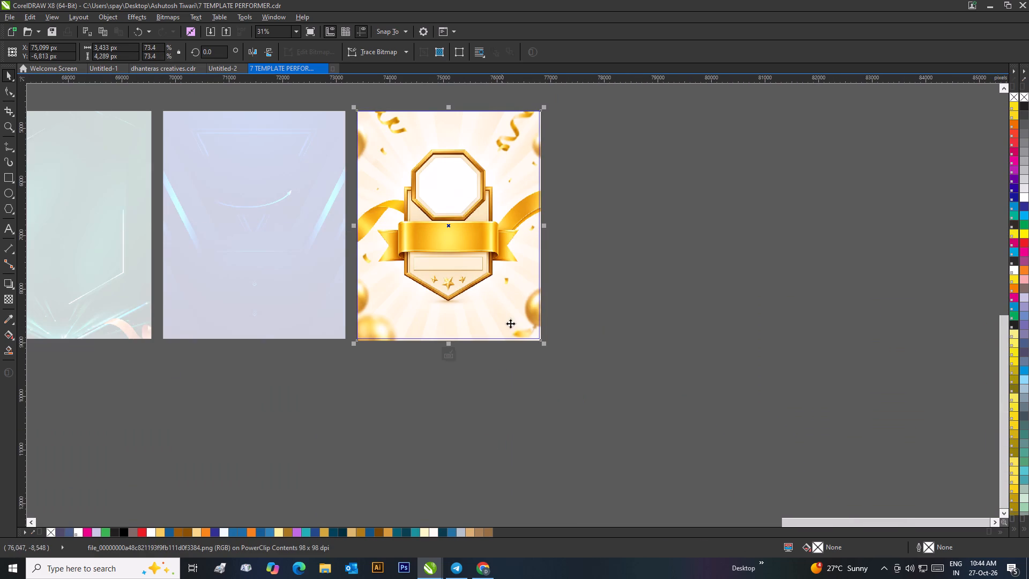
drag(542, 345, 554, 362)
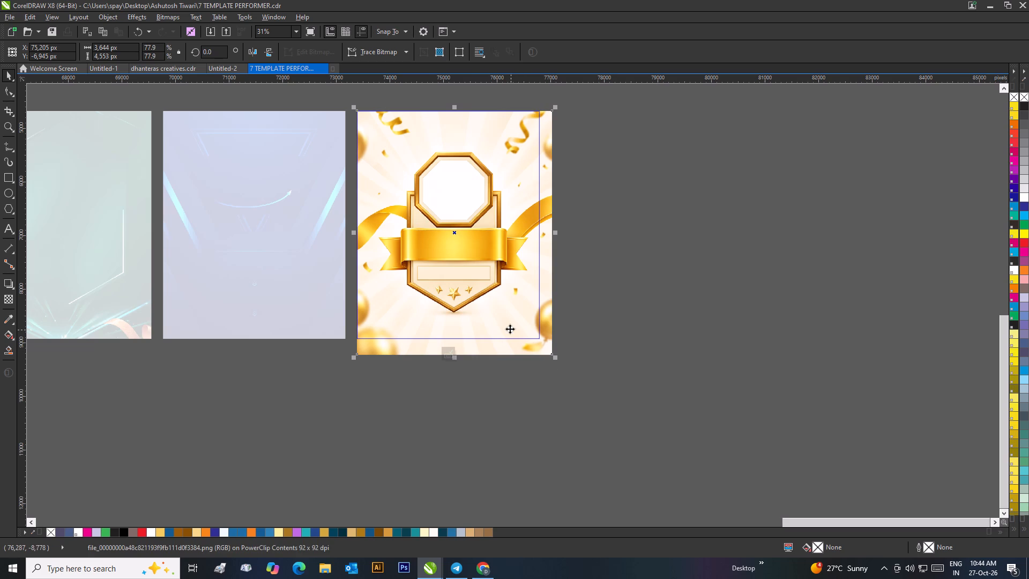
Shift the gold badge background slightly to centre its badge horizontally over the frame, and finish editing the PowerClip.
click(479, 304)
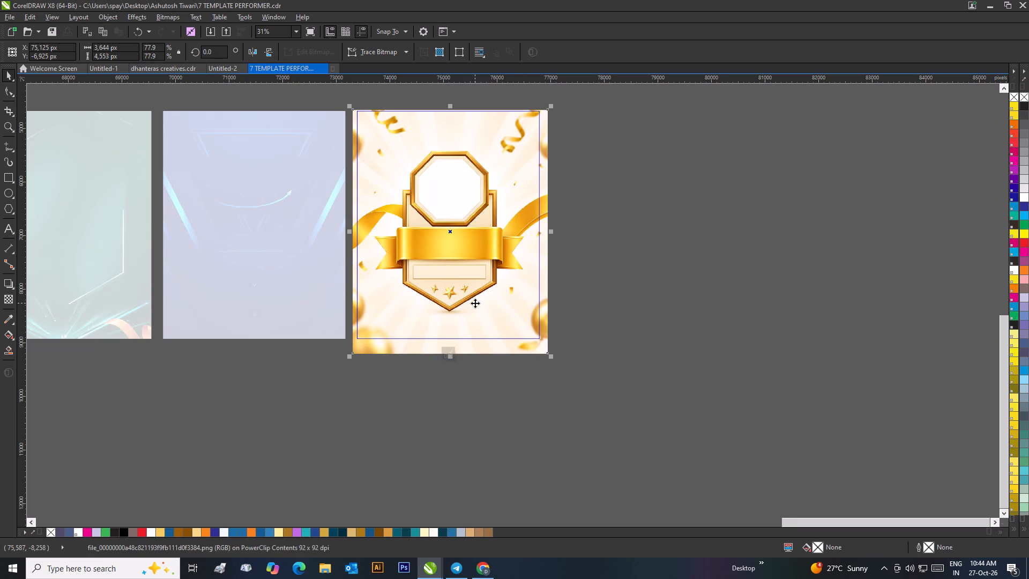
scroll(446, 114, up, 1)
scroll(513, 300, down, 2)
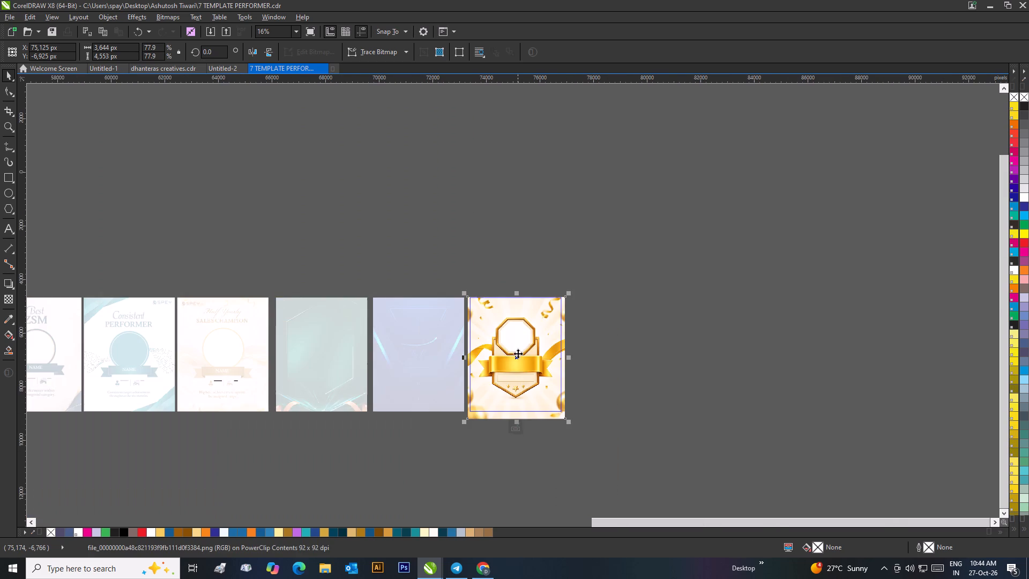
scroll(517, 358, up, 1)
click(509, 419)
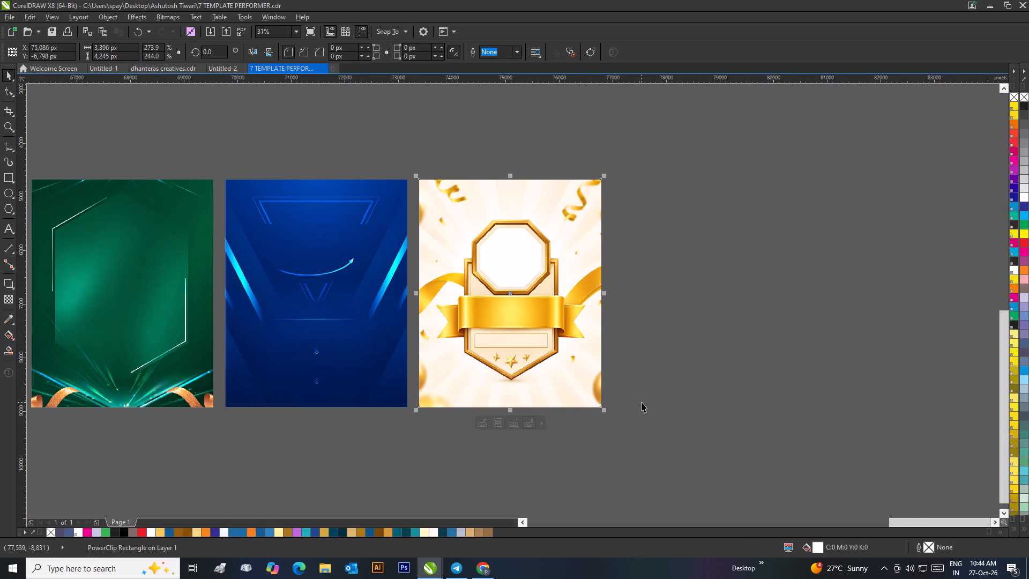
click(642, 402)
Fill the teal photo circle on the Consistent Performer template with white.
scroll(587, 384, down, 1)
scroll(467, 255, up, 1)
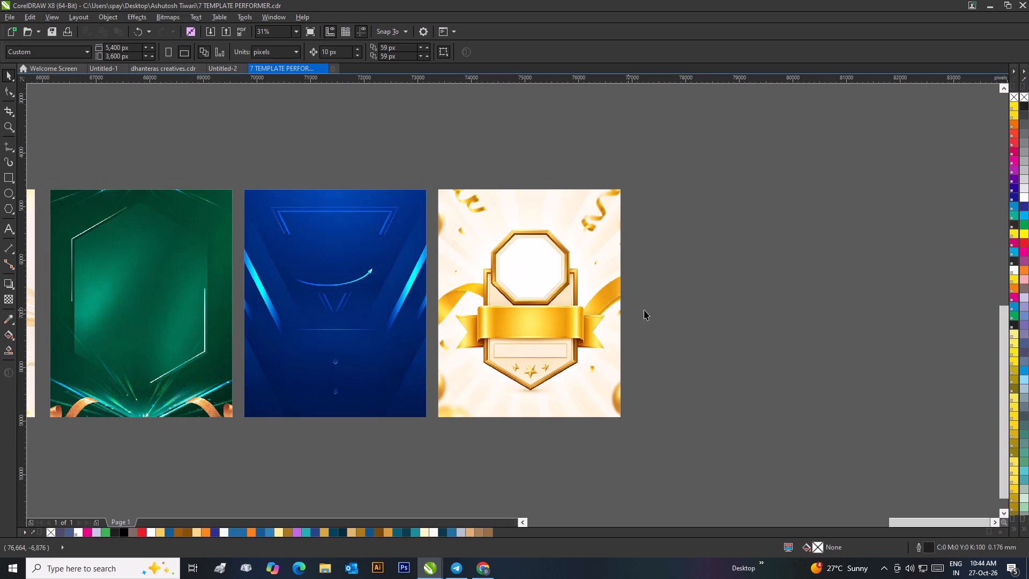
click(677, 303)
scroll(335, 201, down, 2)
scroll(375, 328, up, 2)
right_click(501, 288)
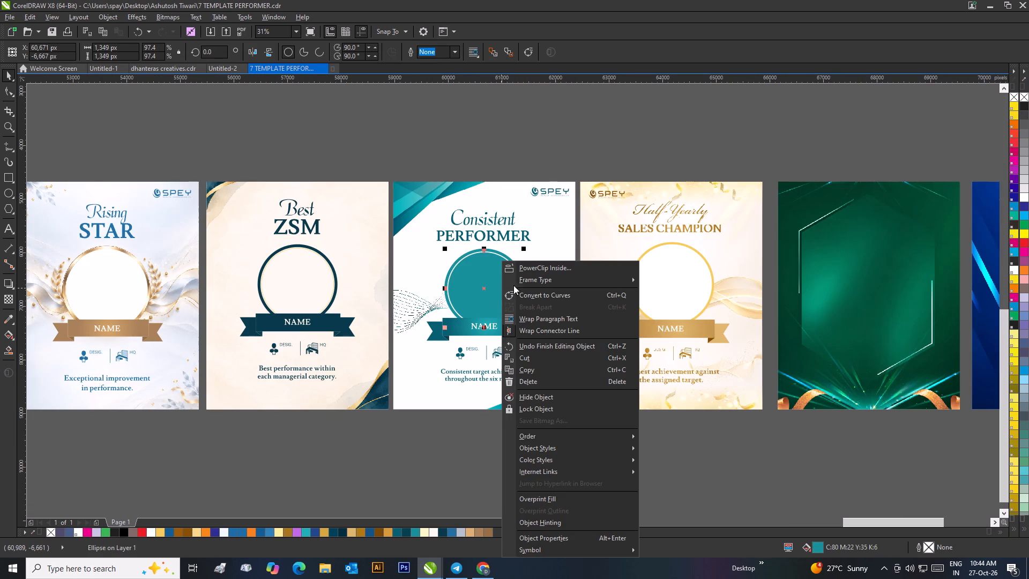
click(543, 160)
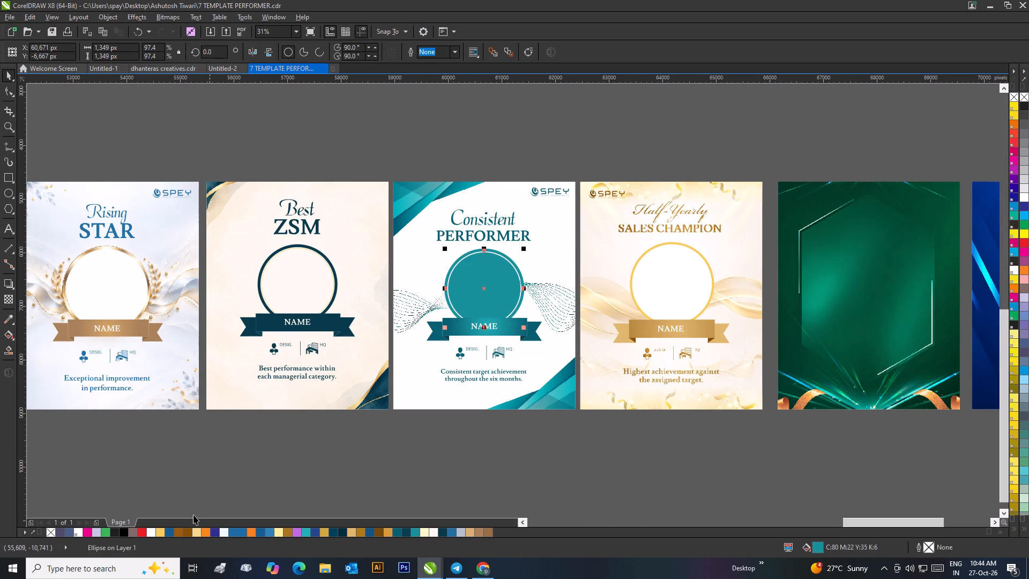
click(152, 532)
click(492, 125)
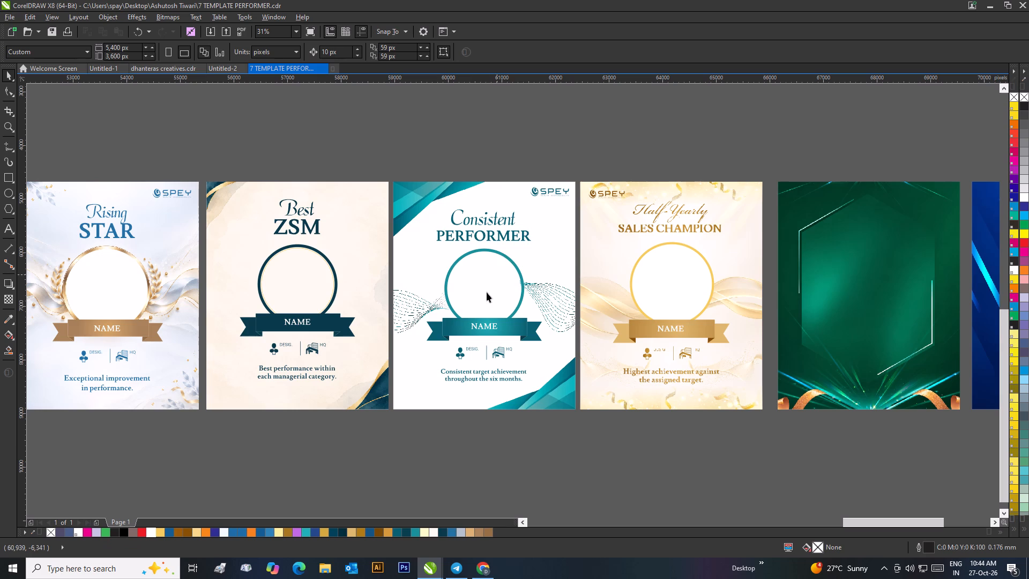
click(520, 148)
Draw a rectangle about 840 by 735 px over the octagonal opening of the gold badge.
scroll(409, 166, down, 1)
scroll(720, 390, up, 1)
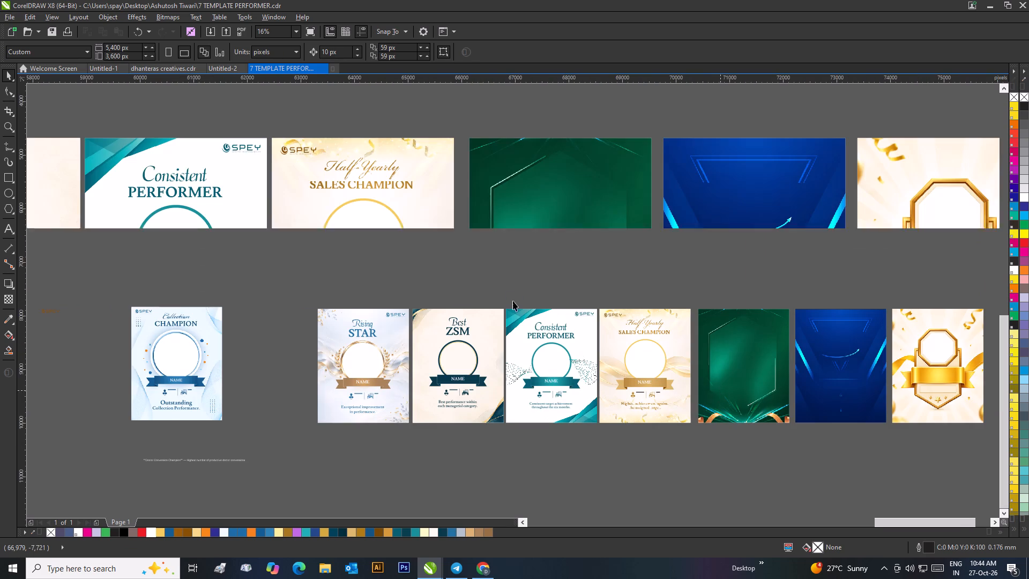
scroll(463, 277, down, 2)
scroll(655, 310, up, 2)
scroll(458, 205, up, 1)
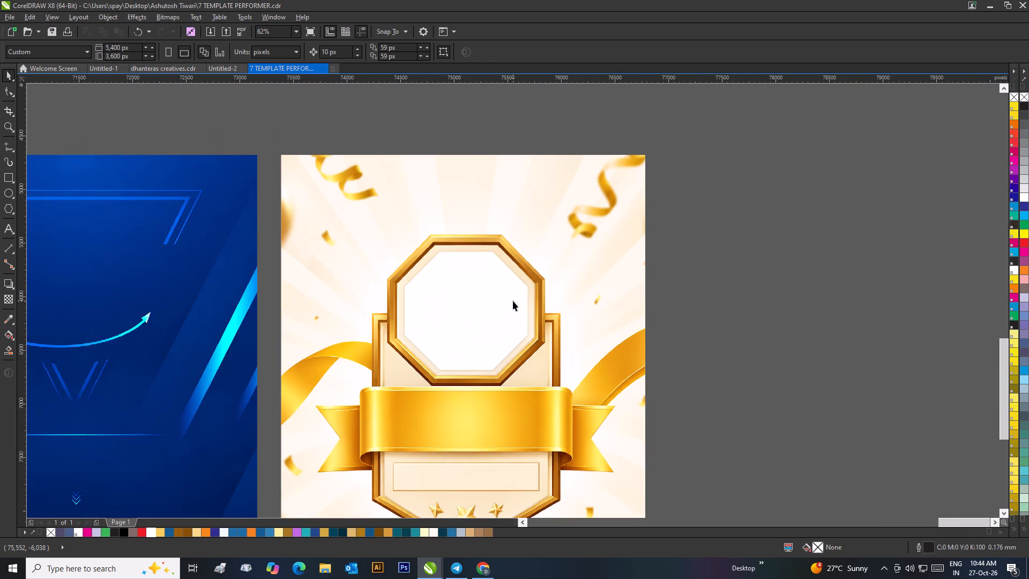
click(10, 170)
click(49, 184)
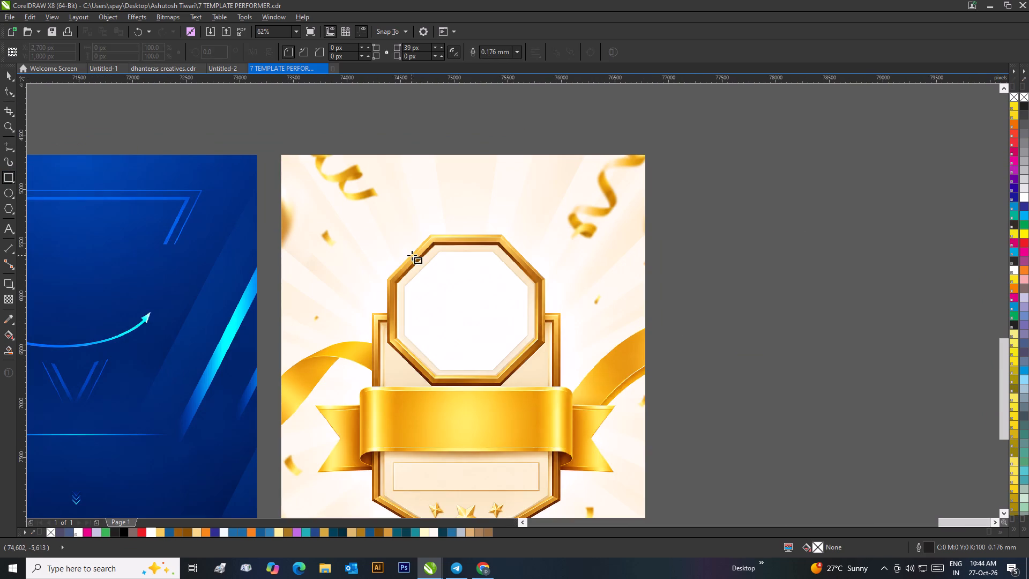
drag(413, 255, 503, 334)
Set the new rectangle's top-right corner radius to 0 px.
drag(421, 49, 407, 49)
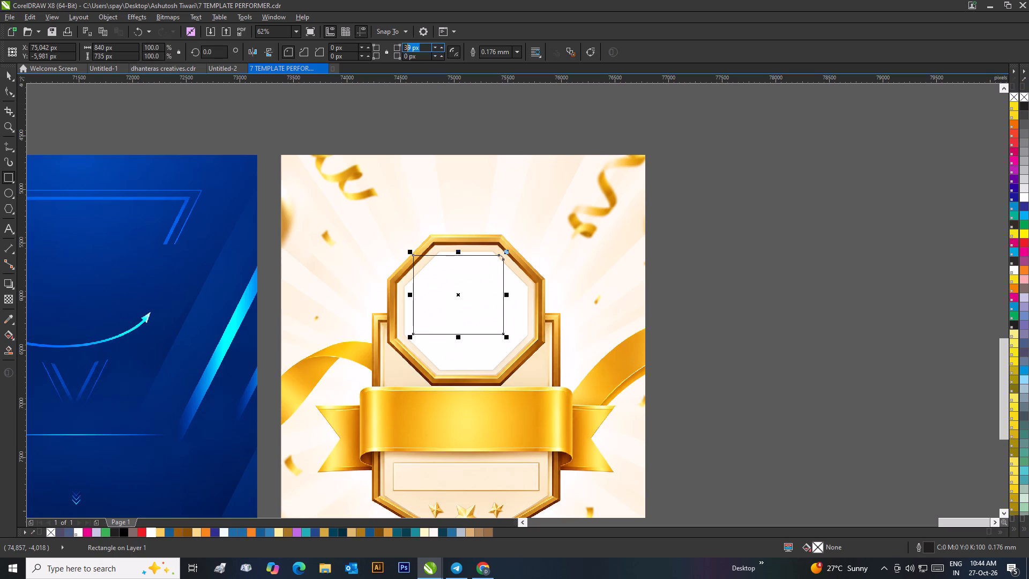
key(BackSpace)
key(BackSpace)
key(BackSpace)
key(0)
key(Return)
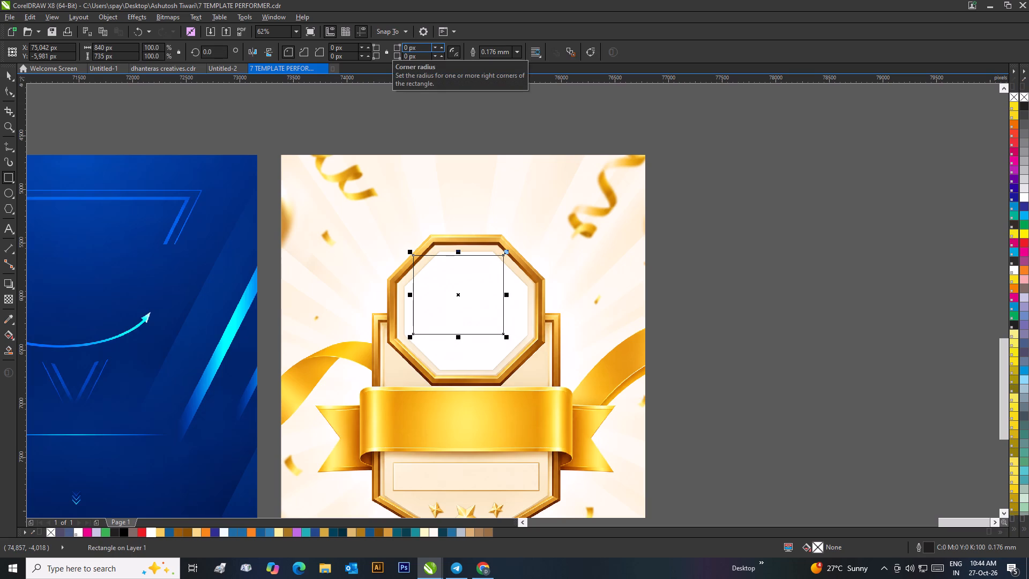
Convert the rectangle over the octagonal opening to curves.
click(6, 71)
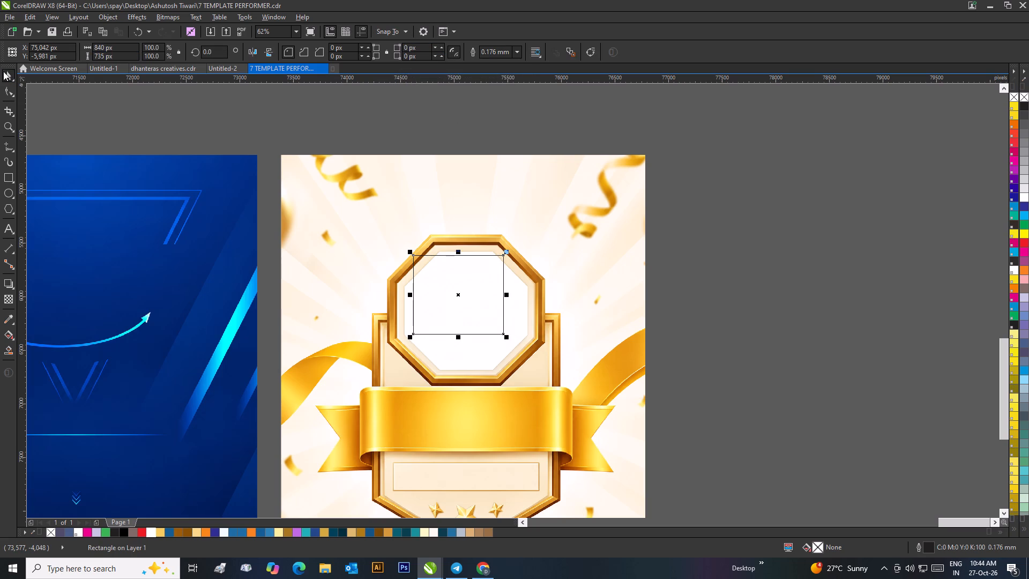
key(ctrl+q)
Add a node on the curve's top edge and move it onto the upper-left corner of the octagon's gold frame.
key(F10)
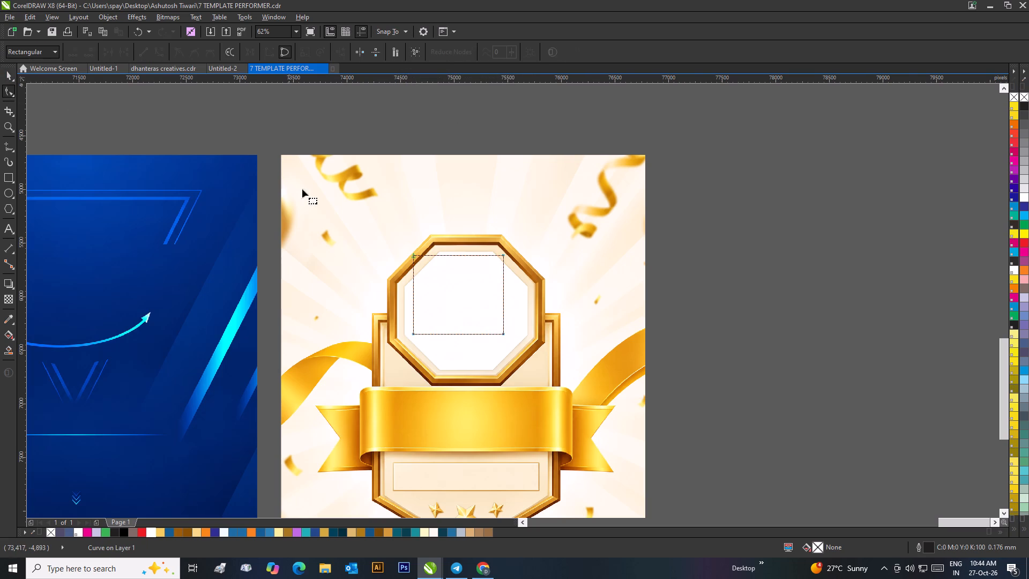
scroll(473, 273, up, 2)
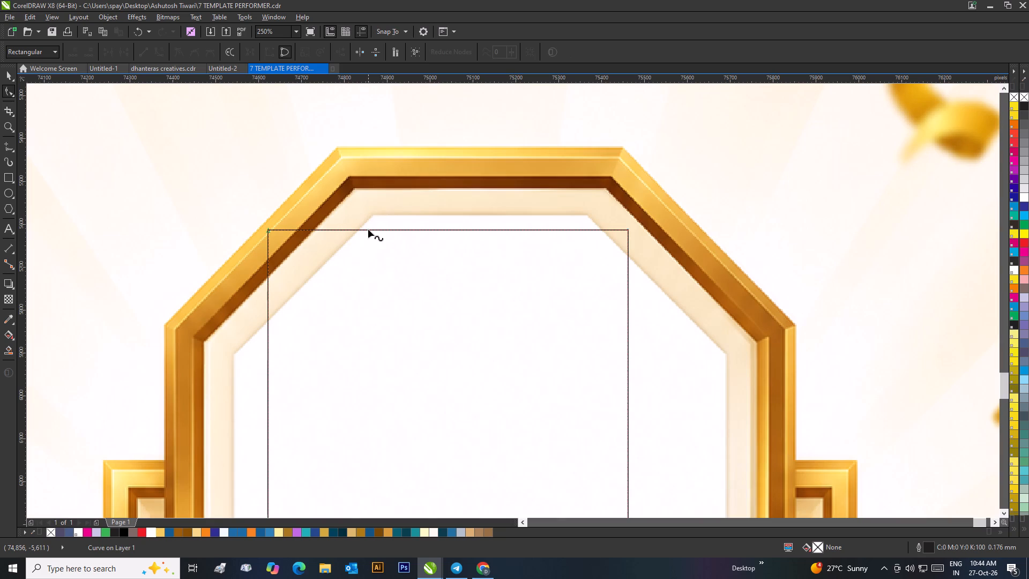
double_click(368, 230)
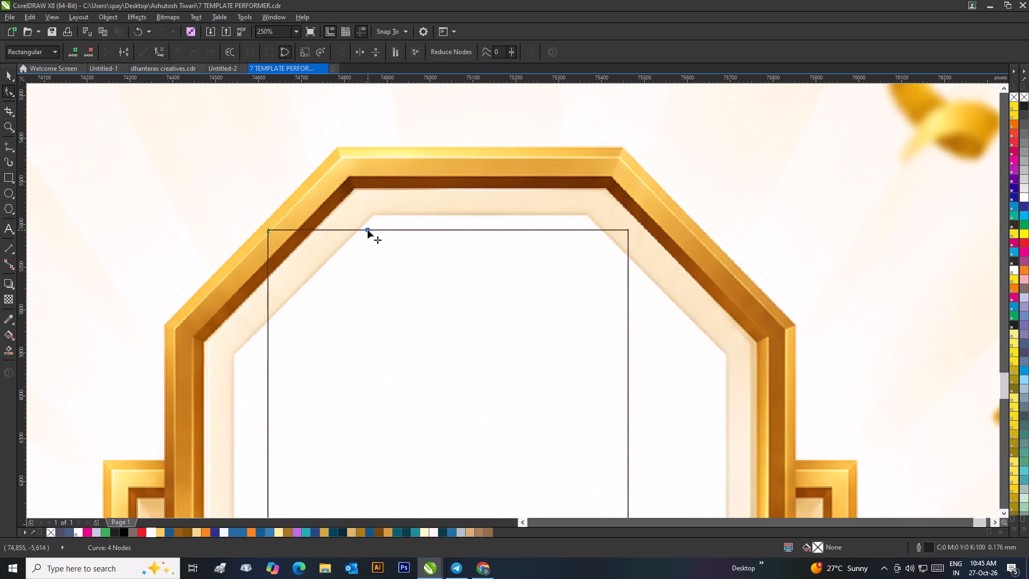
drag(368, 231, 350, 178)
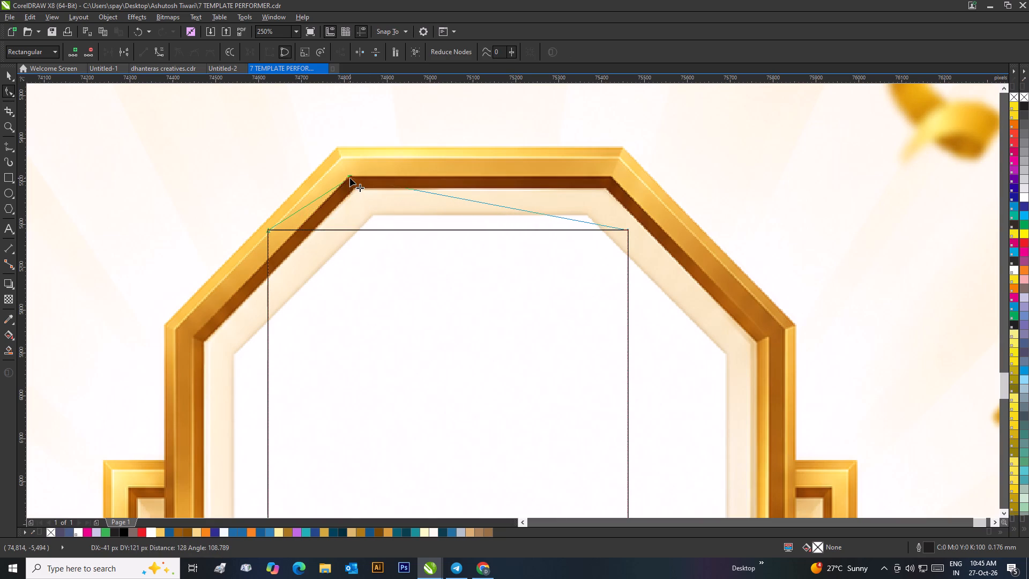
drag(350, 178, 341, 162)
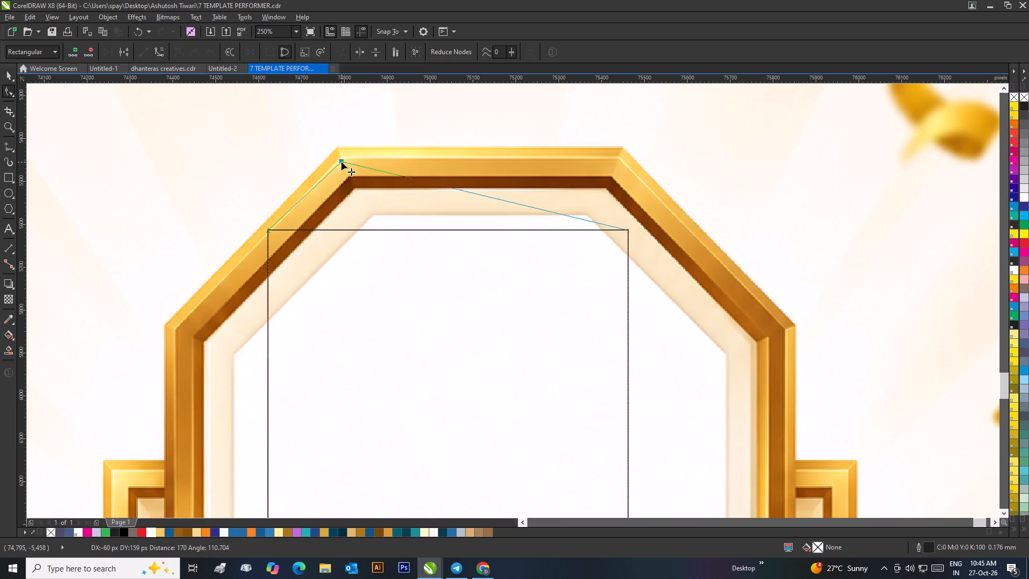
drag(341, 162, 340, 160)
scroll(343, 184, down, 3)
scroll(508, 324, up, 3)
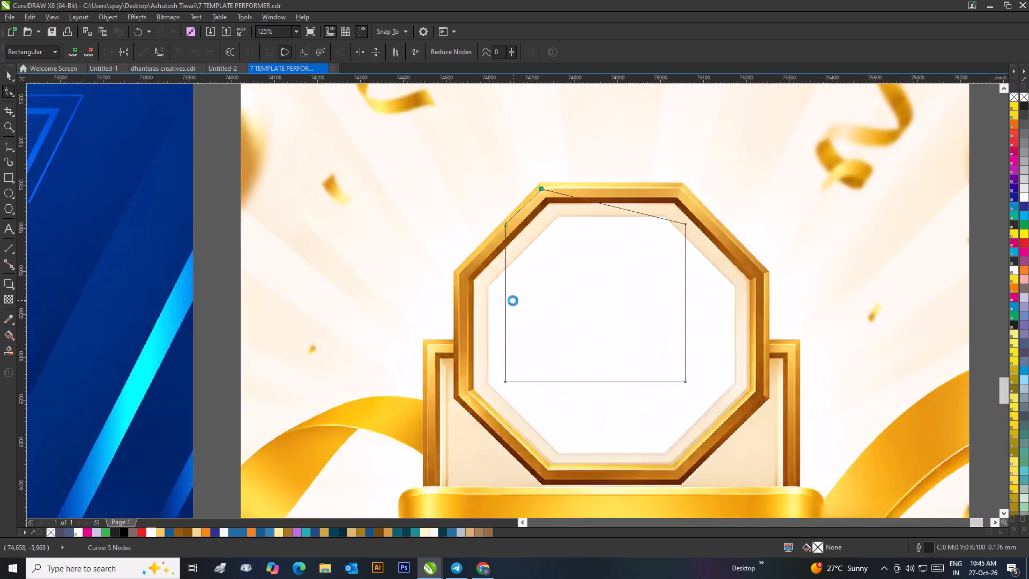
Add a node on the curve's left edge and move it onto the gold octagon frame's corner at the top of its left side.
double_click(498, 307)
drag(498, 307, 426, 252)
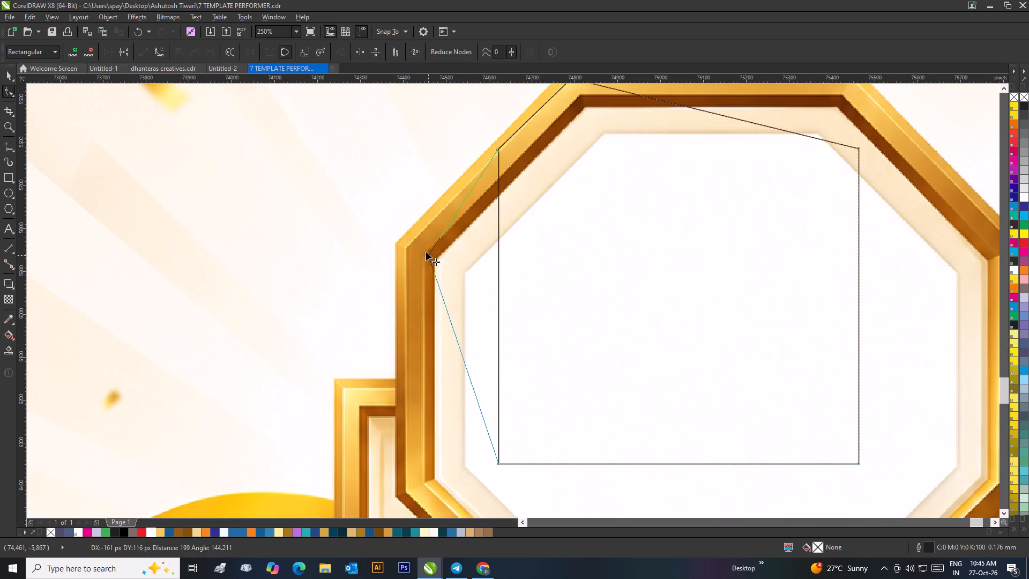
drag(426, 252, 408, 249)
scroll(408, 246, up, 3)
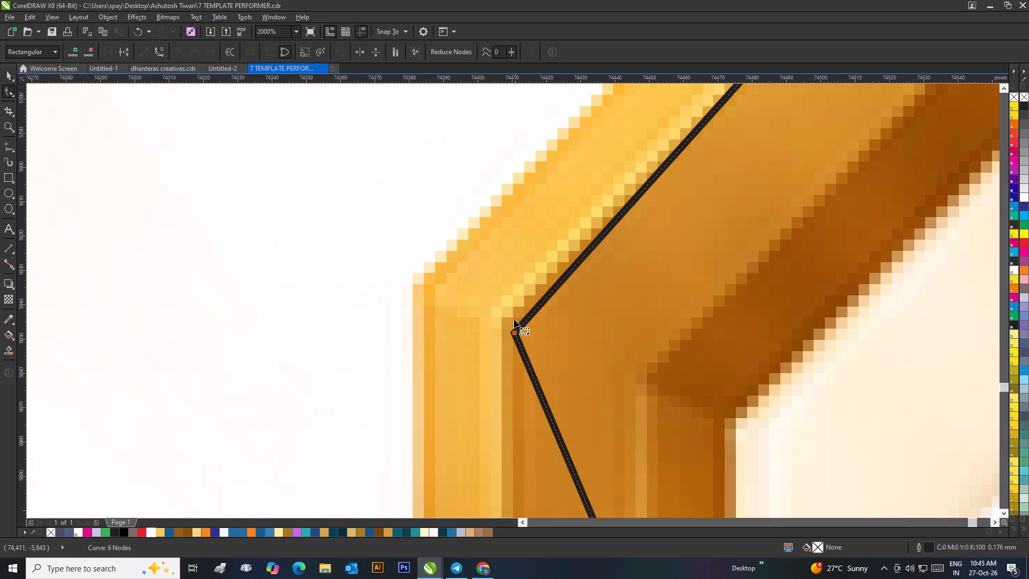
drag(514, 331, 502, 314)
Move the curve's bottom-left node onto the gold octagon frame's corner at the bottom of its left side.
scroll(519, 321, down, 4)
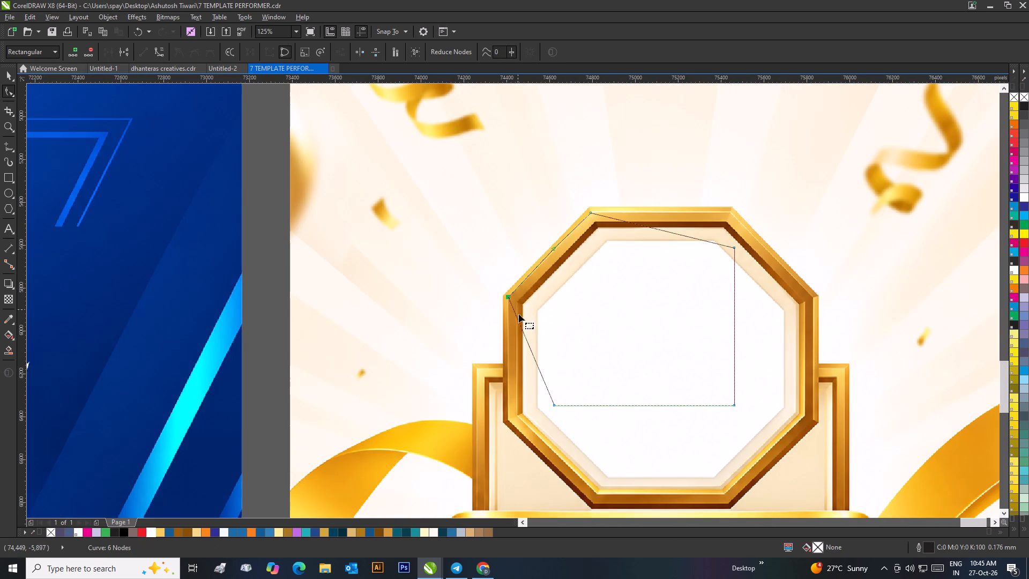
drag(555, 406, 522, 416)
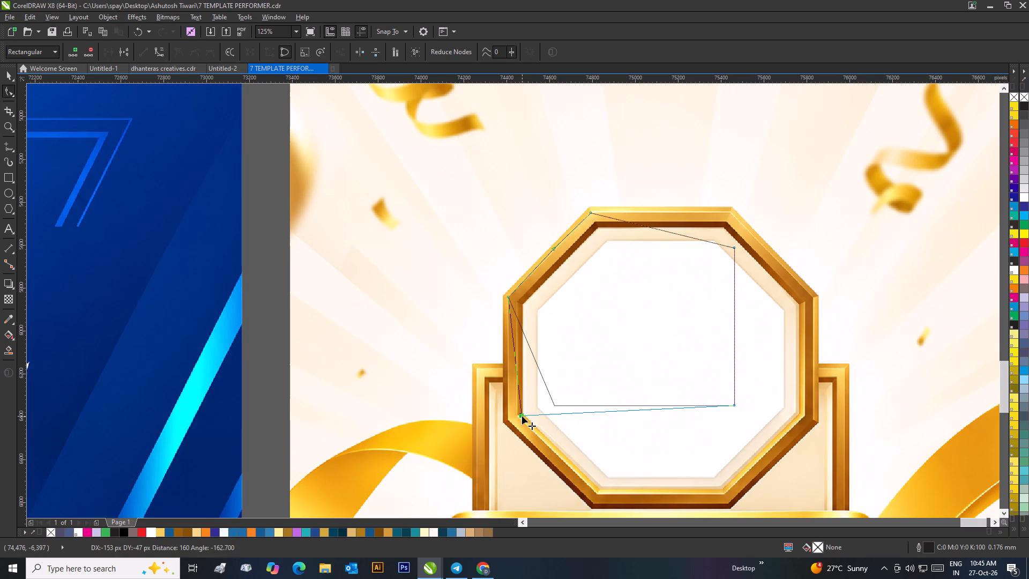
drag(522, 416, 519, 415)
scroll(521, 420, up, 2)
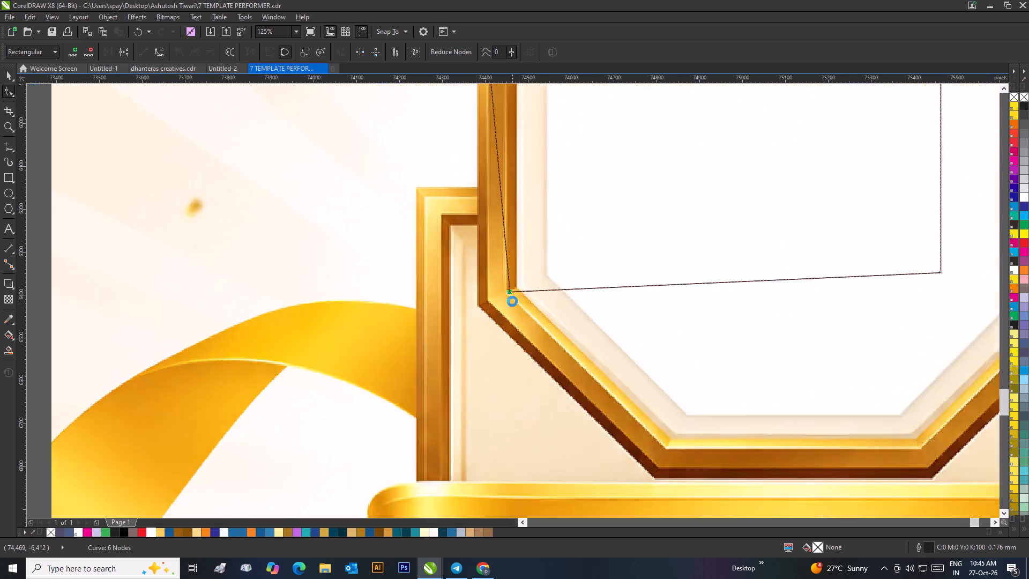
drag(507, 283, 497, 283)
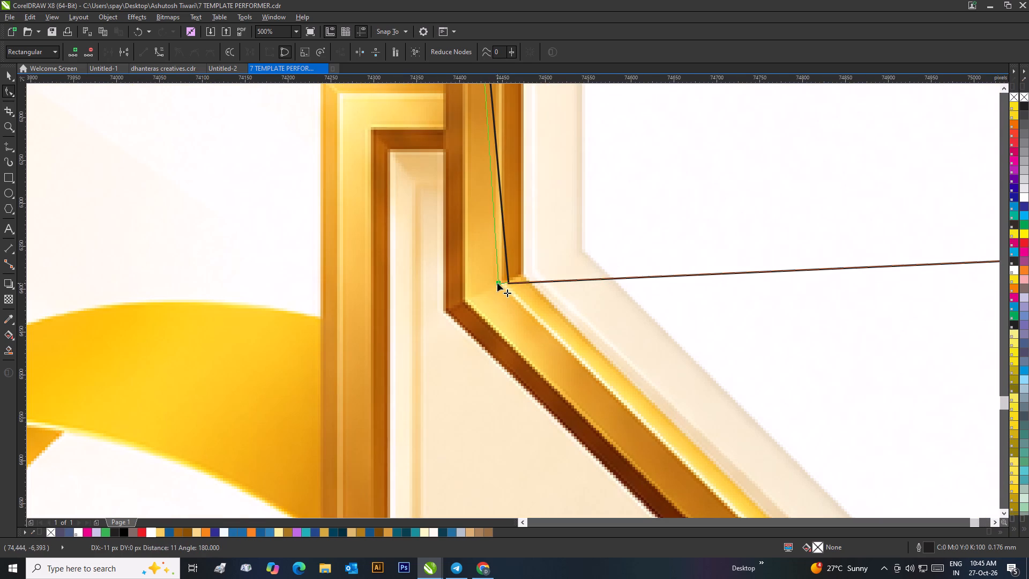
drag(497, 283, 500, 283)
Move the node at the top of the octagon's left side inward to the dark brown inner band of the frame.
scroll(501, 283, down, 3)
scroll(524, 245, up, 2)
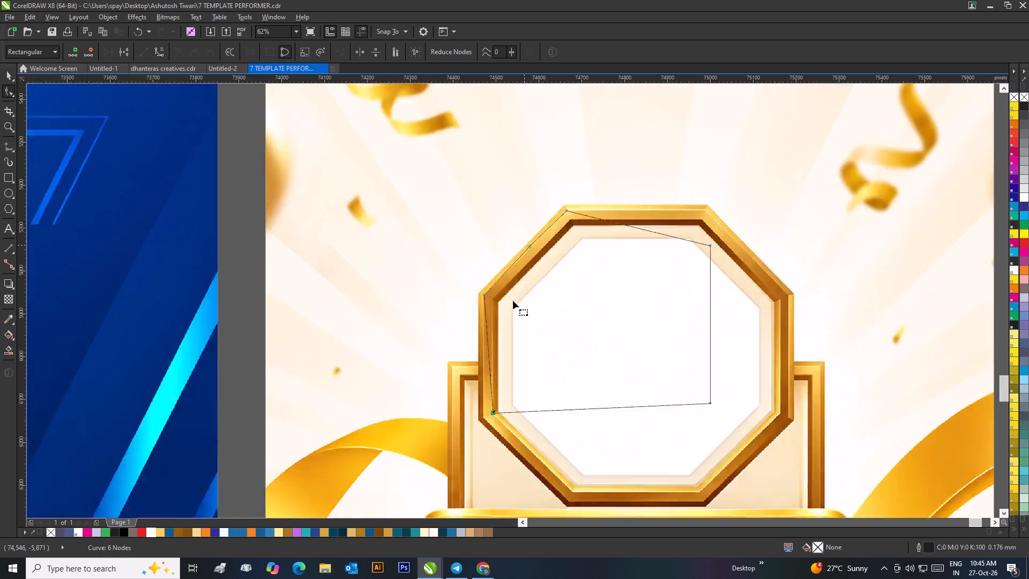
scroll(513, 301, up, 2)
drag(287, 258, 337, 285)
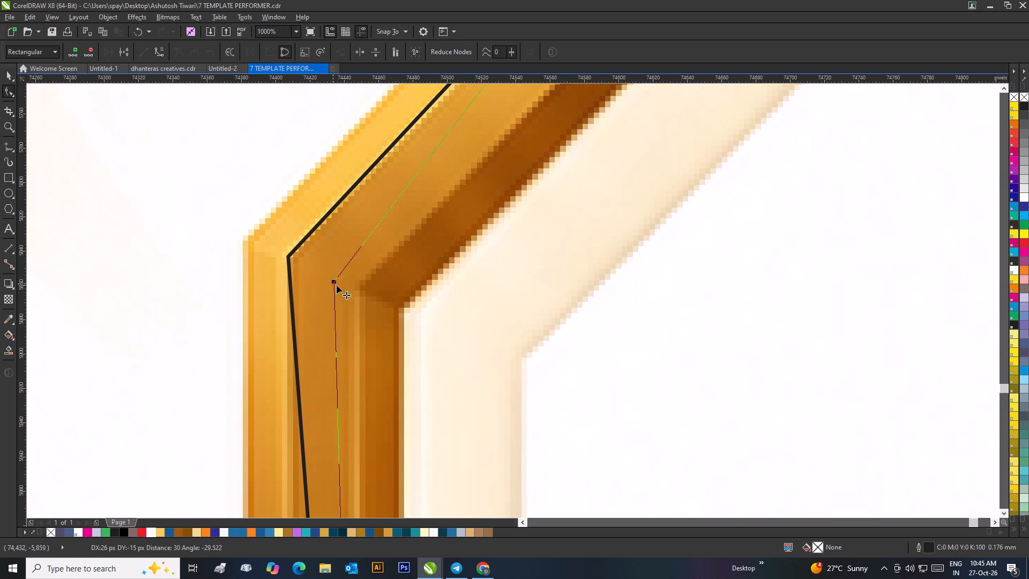
drag(337, 285, 361, 288)
Delete the original rectangle corner node from the octagon's upper-left diagonal edge.
scroll(361, 288, down, 4)
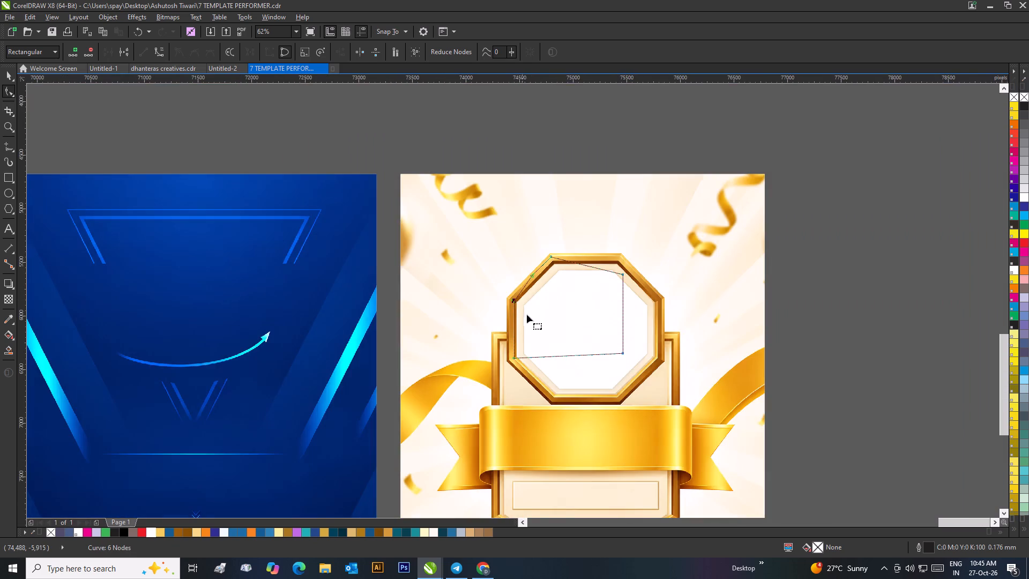
scroll(524, 329, up, 2)
scroll(533, 256, down, 1)
scroll(558, 195, up, 2)
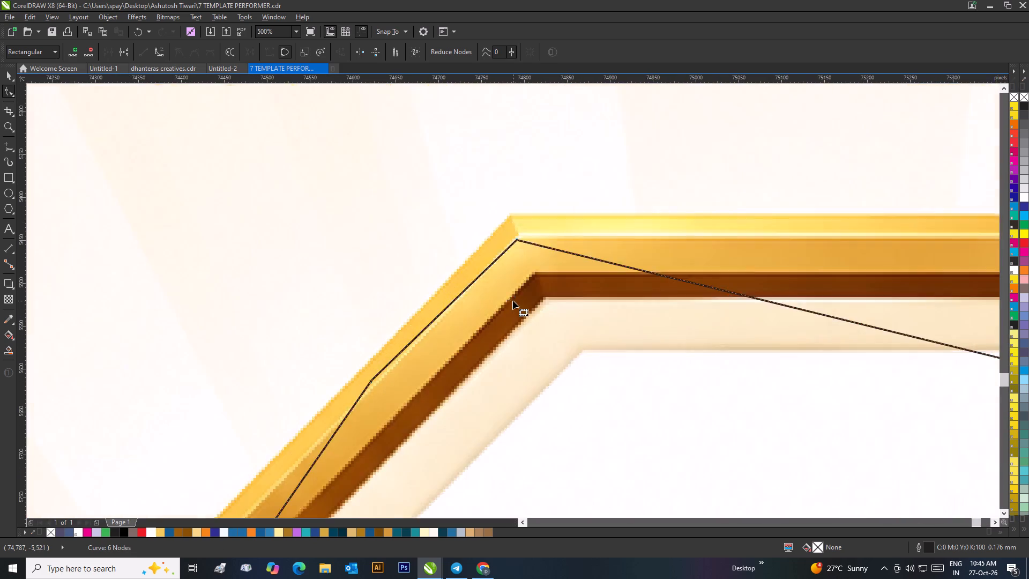
scroll(513, 301, up, 1)
double_click(230, 461)
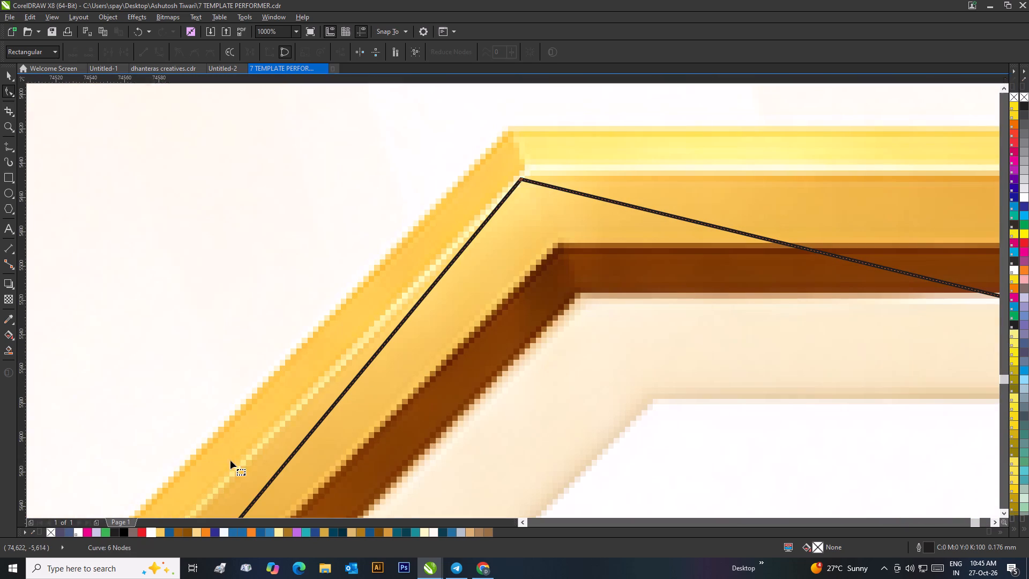
Move the node at the left end of the octagon's top side onto the outer corner of the dark brown inner band.
drag(523, 180, 555, 239)
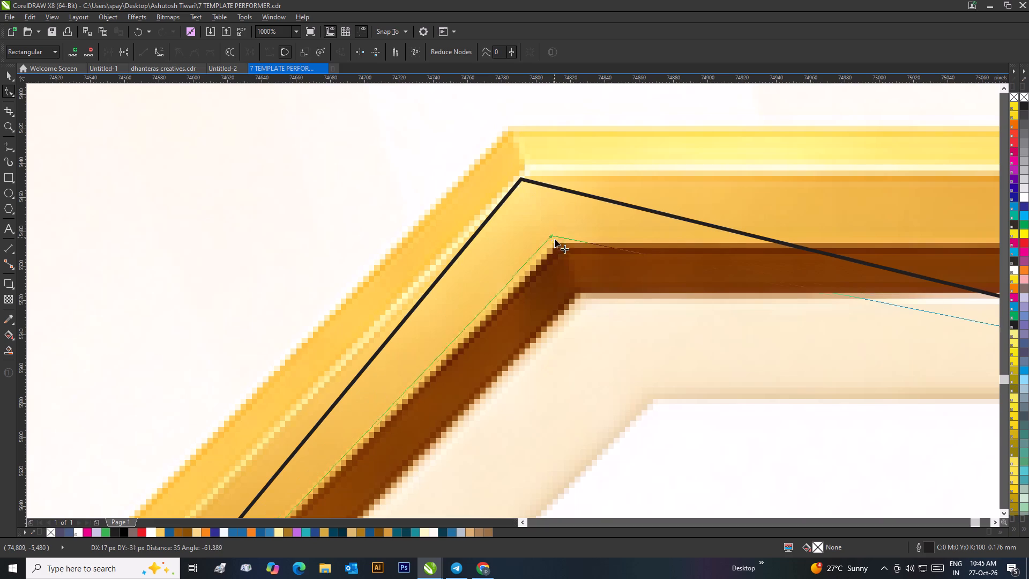
drag(555, 239, 573, 291)
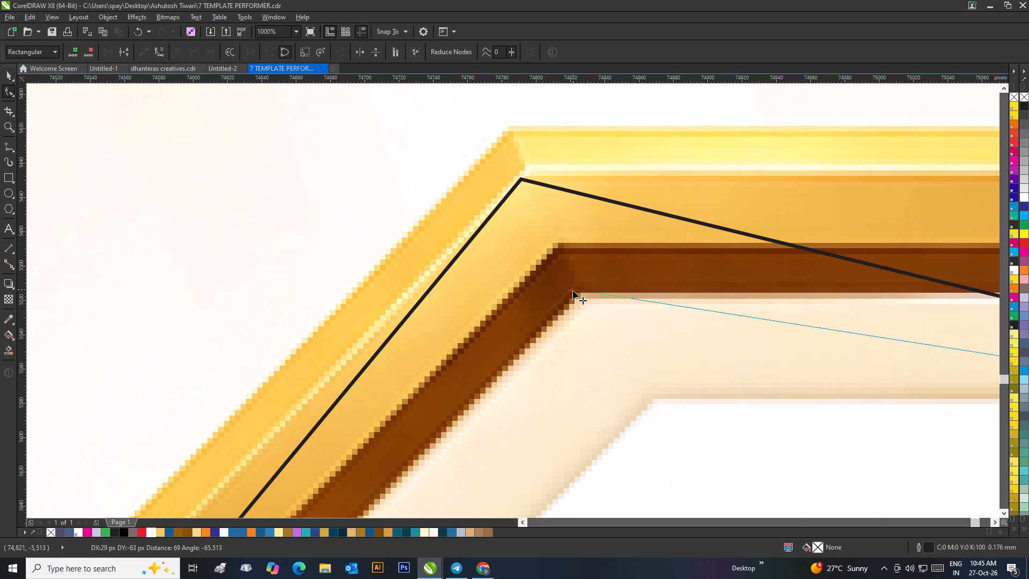
drag(573, 291, 576, 294)
scroll(576, 294, down, 3)
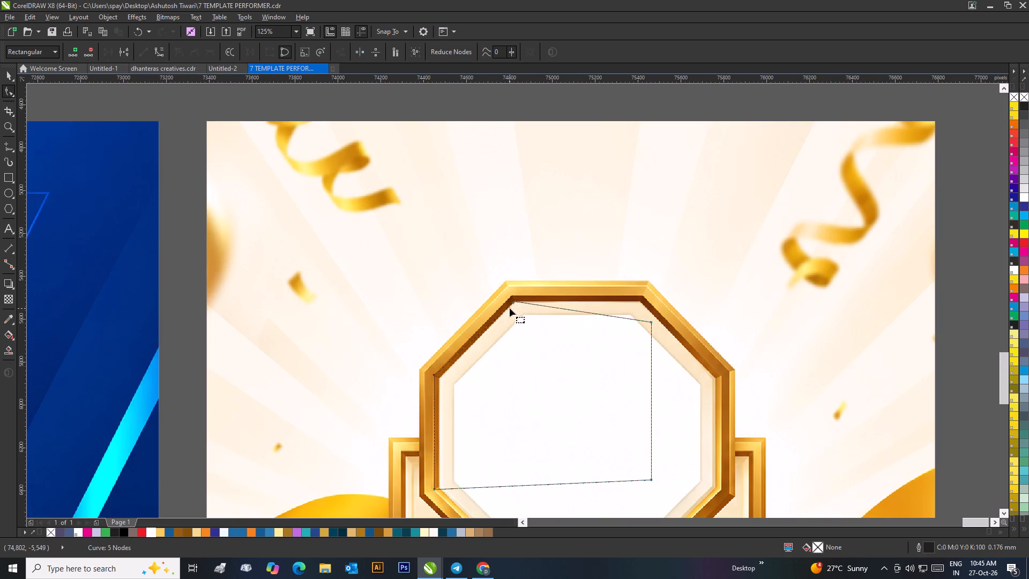
scroll(510, 308, up, 2)
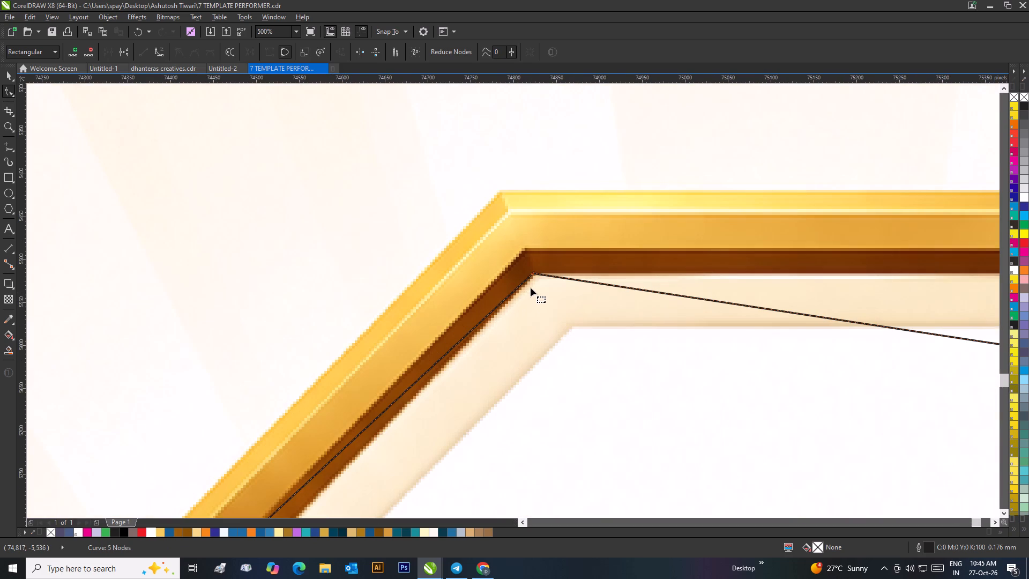
scroll(533, 268, up, 2)
drag(514, 322, 482, 232)
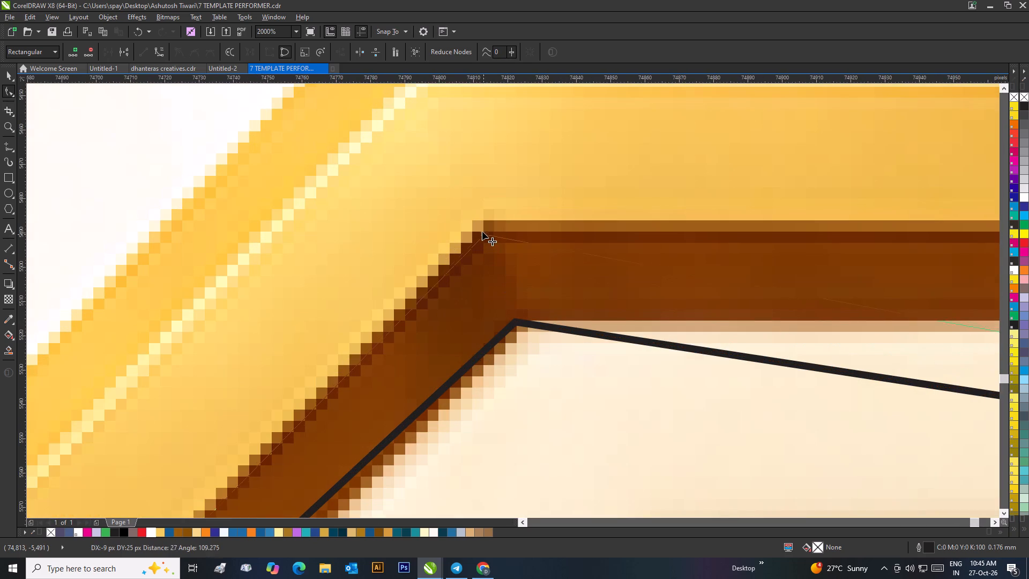
drag(482, 232, 476, 219)
Move the curve's upper-right node onto the brown band's outer corner at the right end of the octagon's top side.
scroll(475, 220, down, 3)
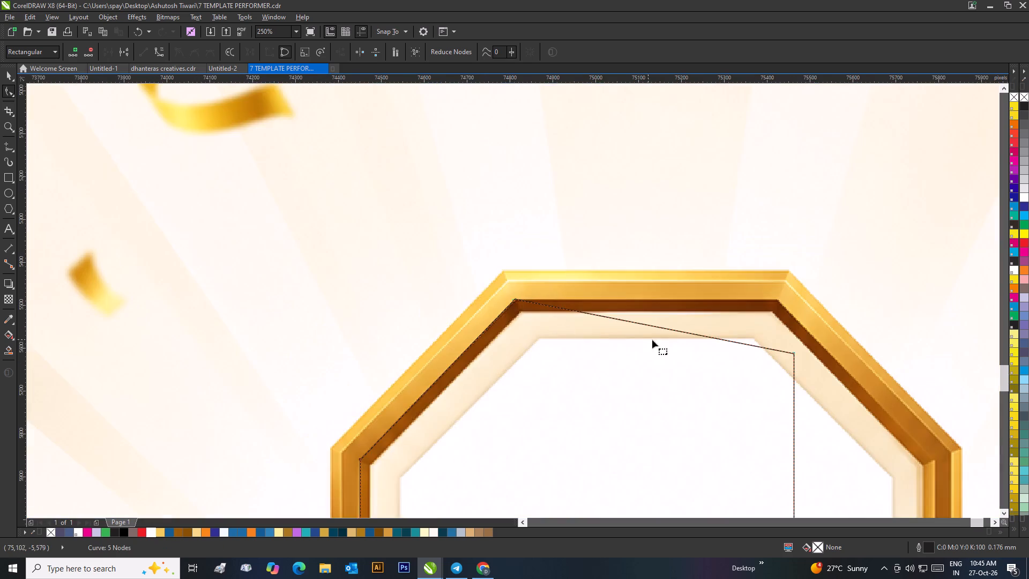
scroll(740, 342, up, 1)
drag(620, 325, 596, 268)
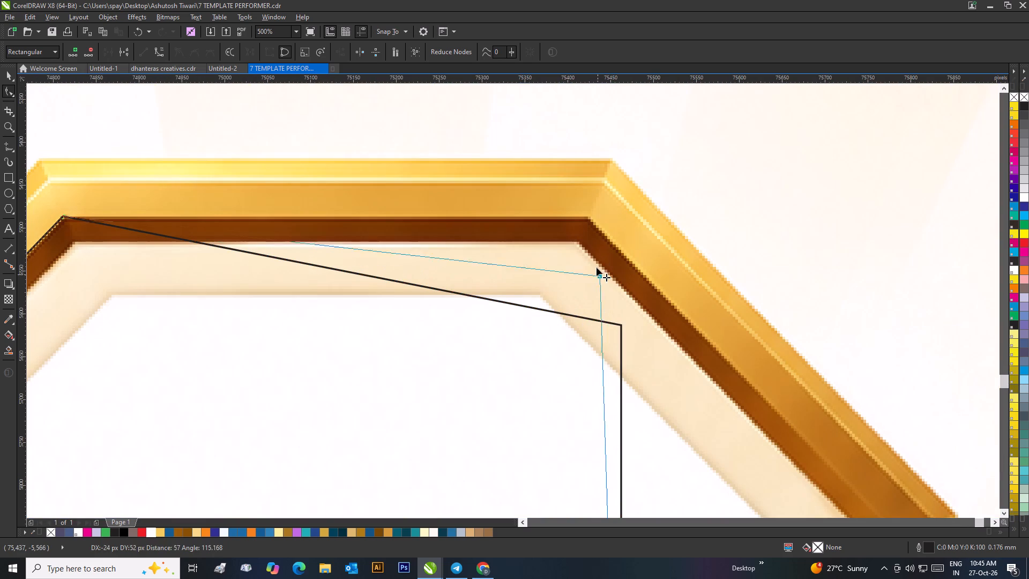
drag(596, 268, 589, 218)
scroll(589, 218, up, 2)
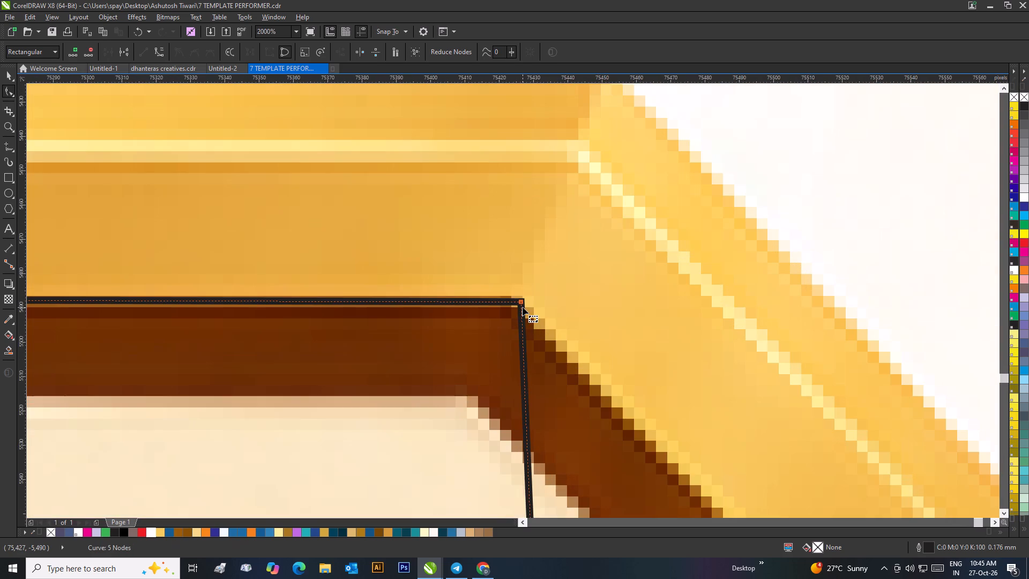
drag(523, 301, 521, 295)
Add a node on the curve's right edge and move it onto the inner band's outer corner at the top of the octagon's right side.
scroll(520, 305, down, 4)
scroll(527, 365, up, 1)
scroll(510, 308, down, 2)
scroll(558, 362, up, 1)
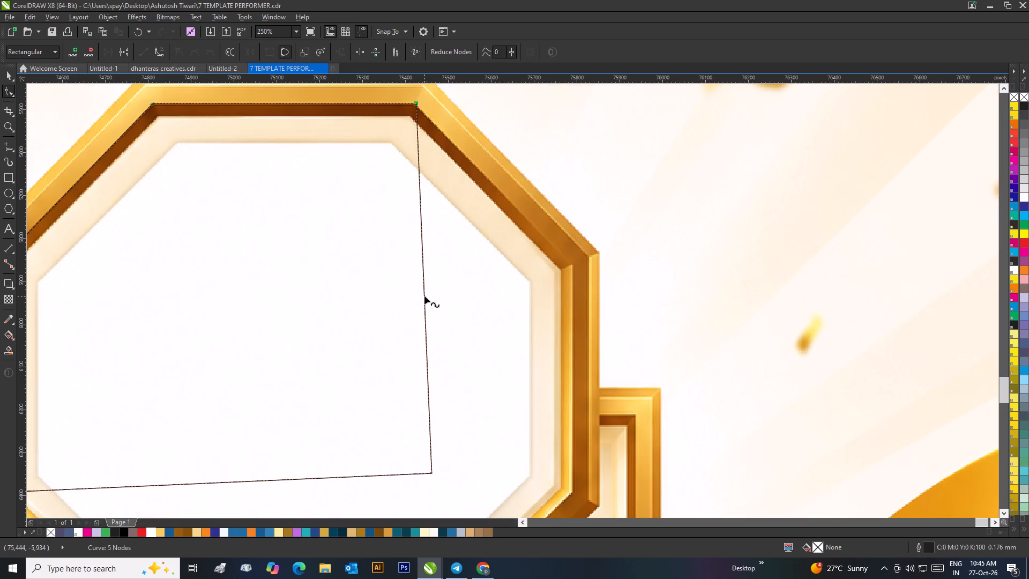
double_click(424, 296)
drag(424, 296, 529, 272)
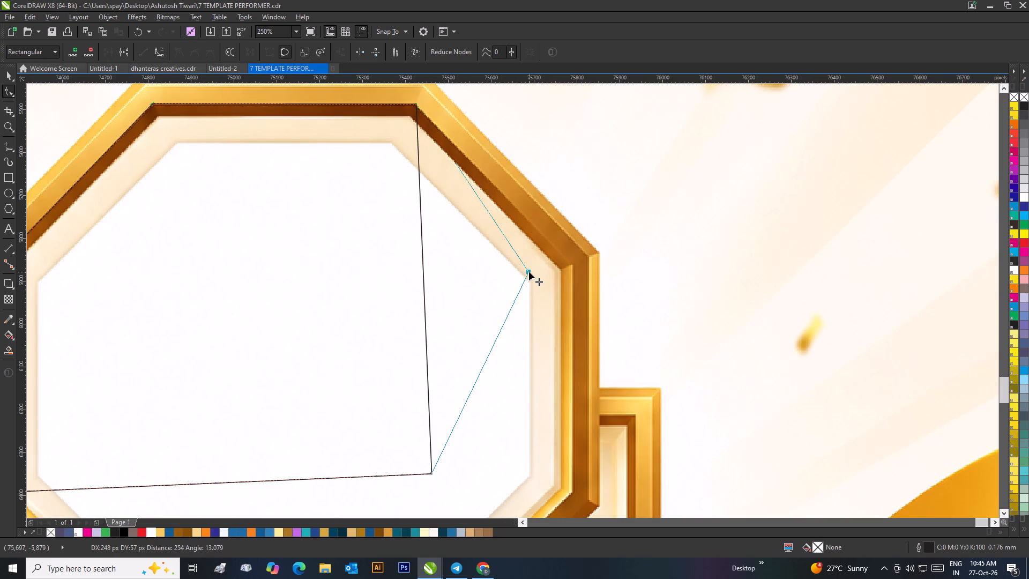
drag(529, 272, 563, 263)
scroll(568, 263, up, 3)
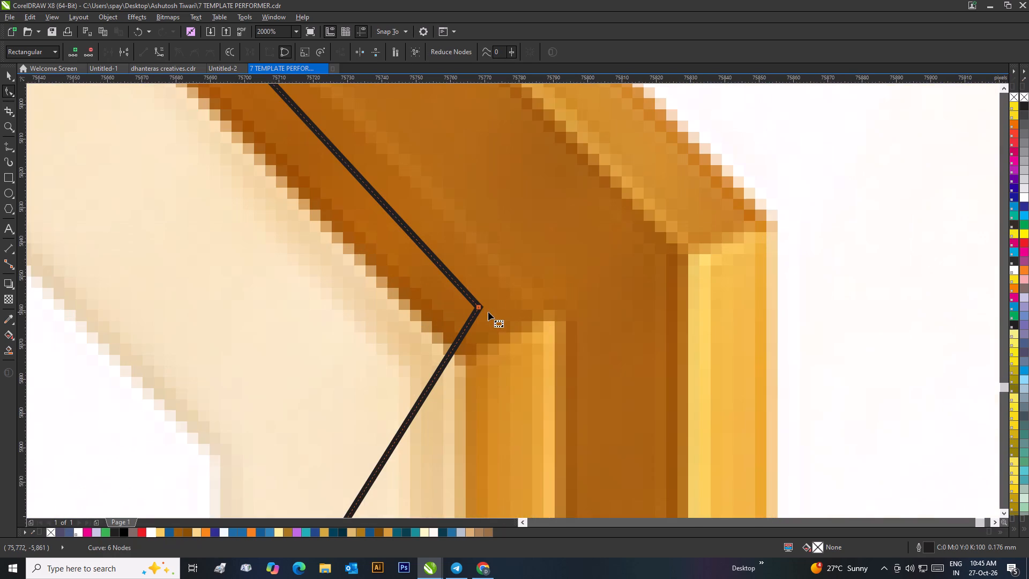
drag(479, 306, 566, 308)
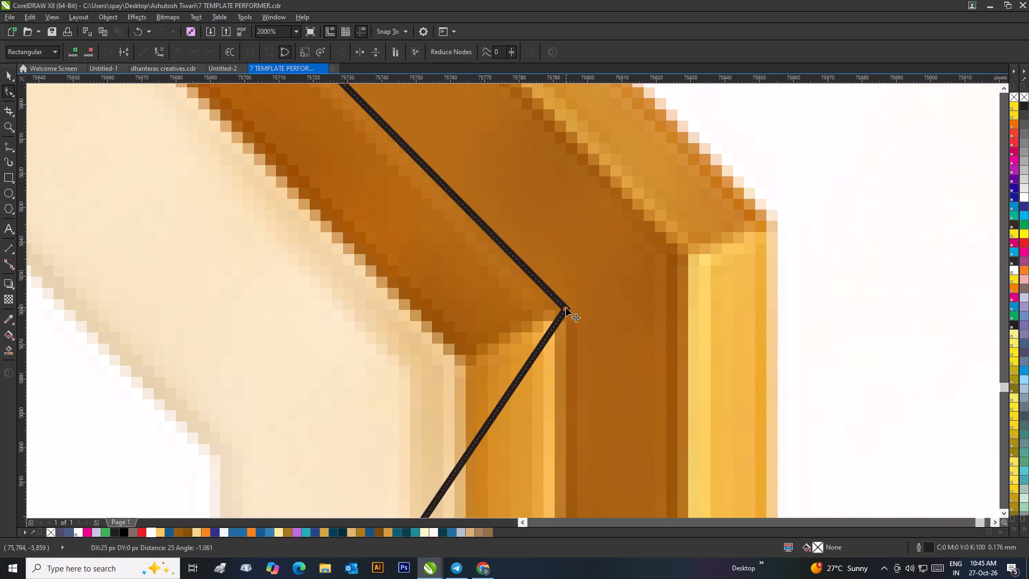
scroll(566, 308, down, 3)
scroll(512, 301, up, 3)
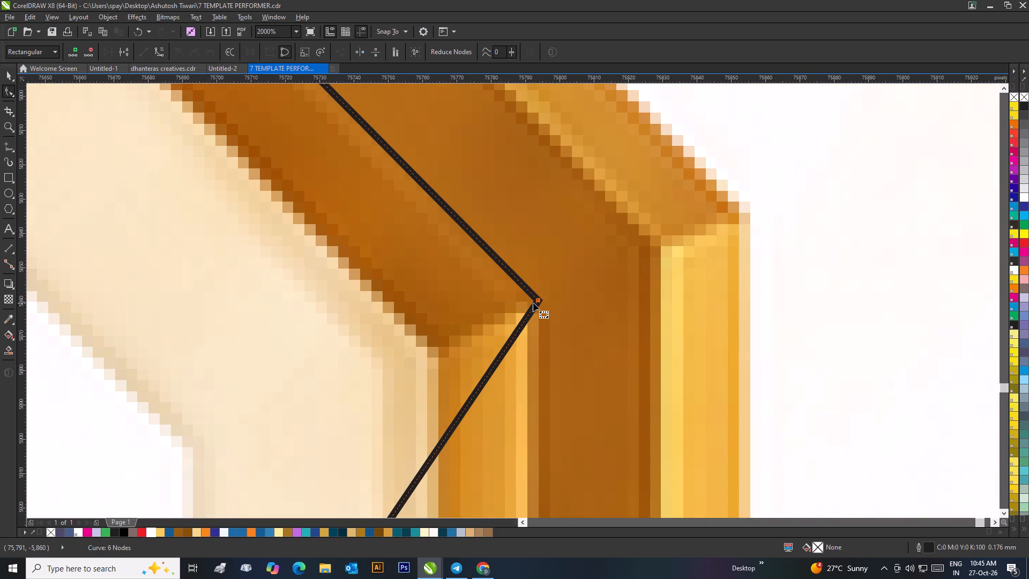
click(536, 299)
Fine-tune the nodes at the top side's left corner and both ends of the left side against the inner band's outer edge.
scroll(533, 300, down, 5)
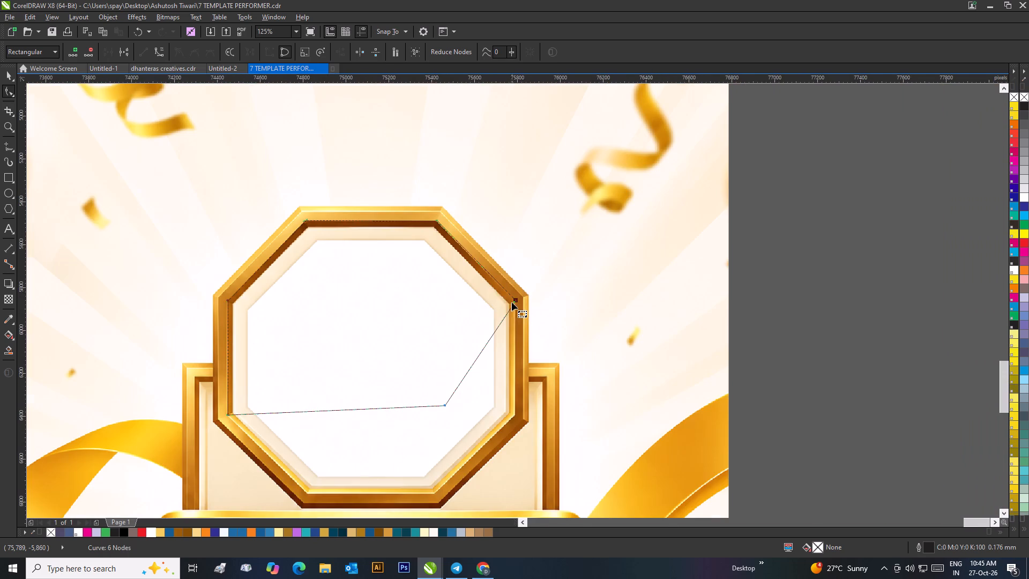
scroll(326, 226, up, 3)
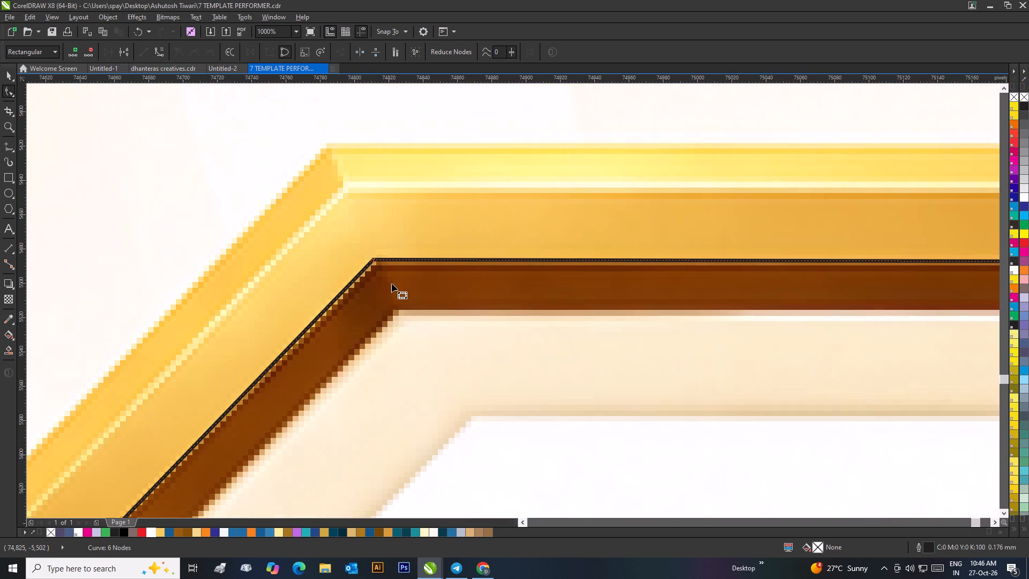
click(372, 260)
scroll(402, 265, down, 1)
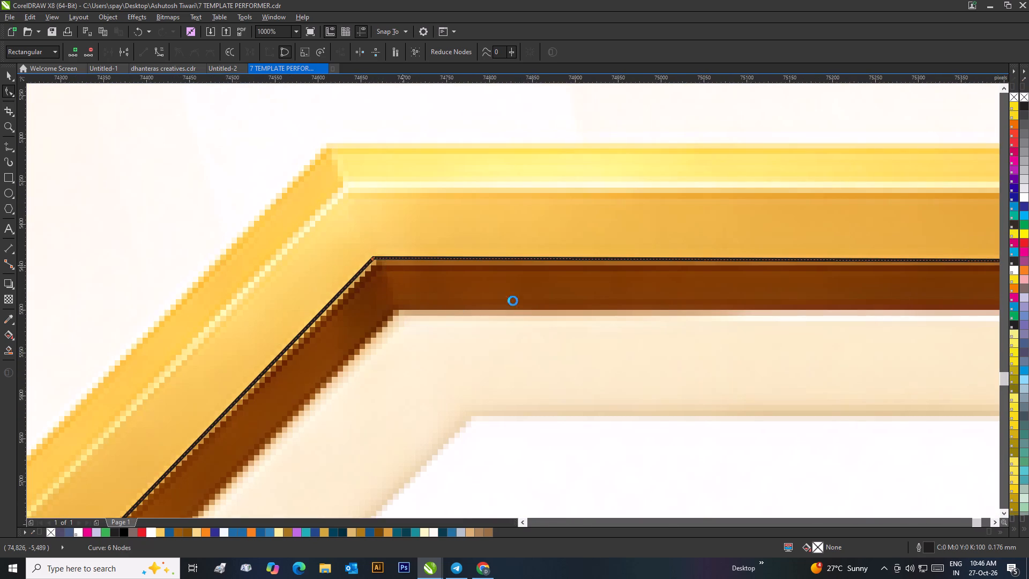
scroll(513, 301, down, 2)
scroll(448, 363, up, 2)
scroll(507, 359, up, 2)
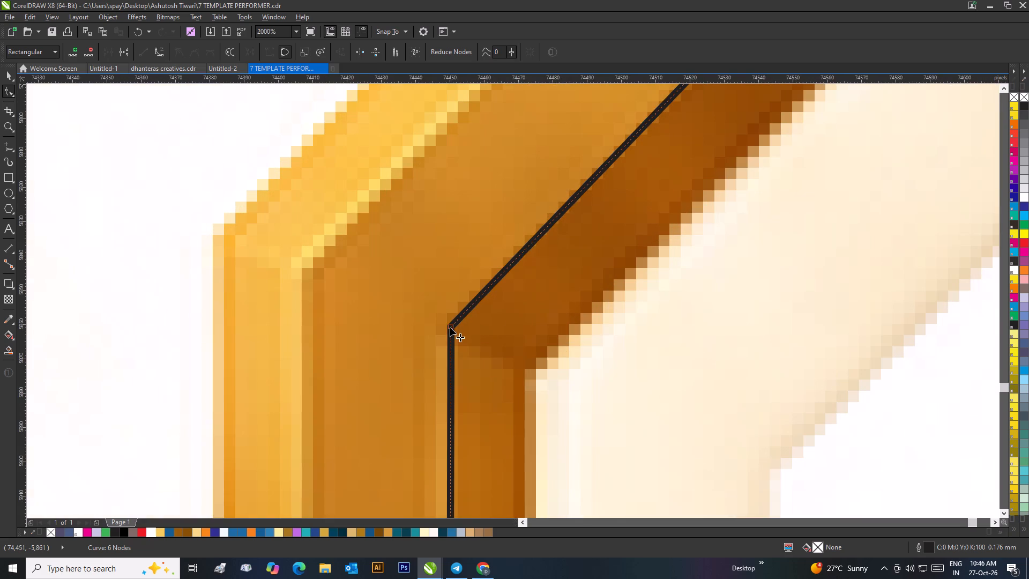
drag(449, 328, 444, 323)
scroll(451, 321, down, 3)
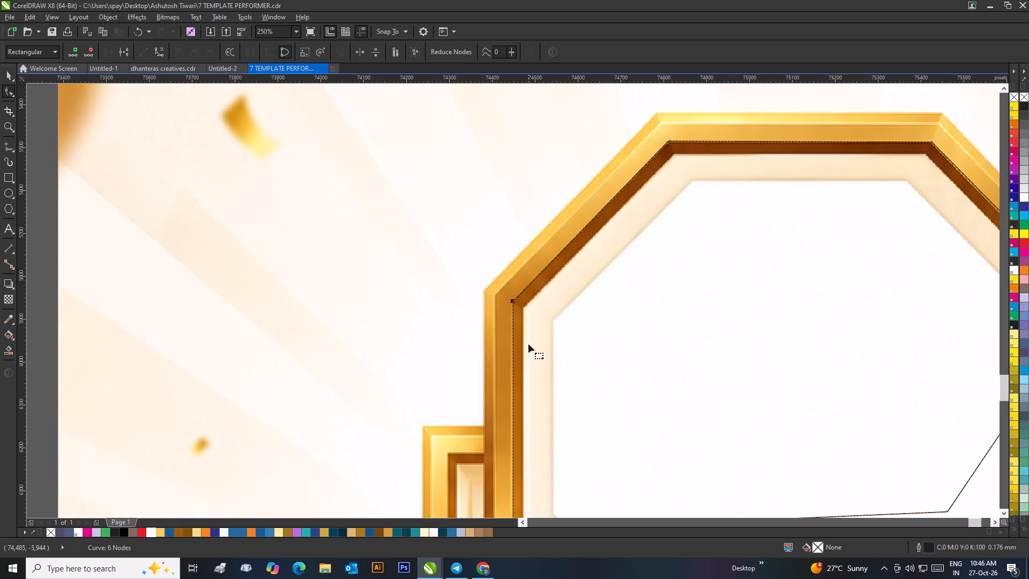
scroll(529, 355, down, 2)
scroll(513, 326, up, 3)
scroll(497, 437, up, 2)
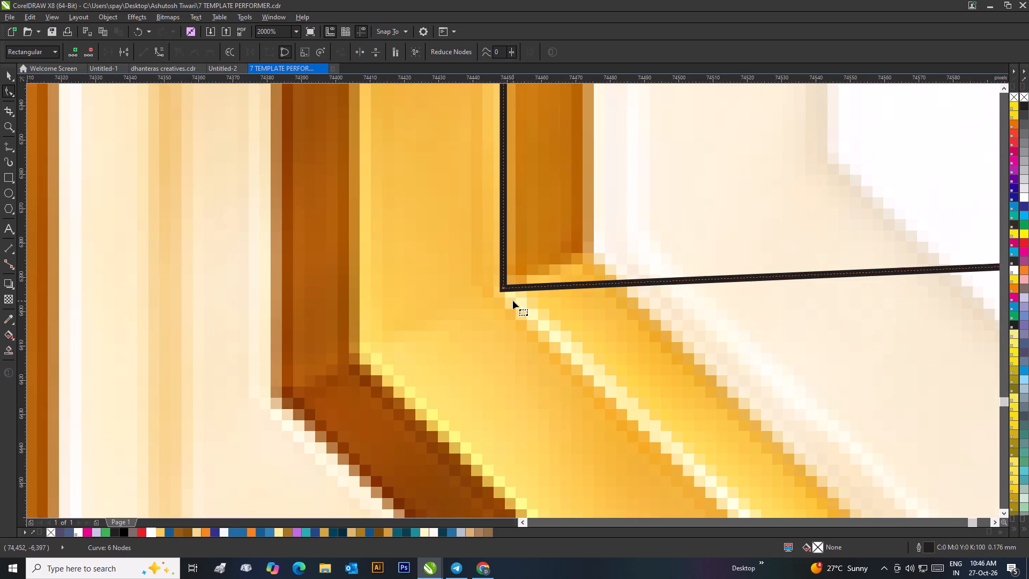
click(503, 289)
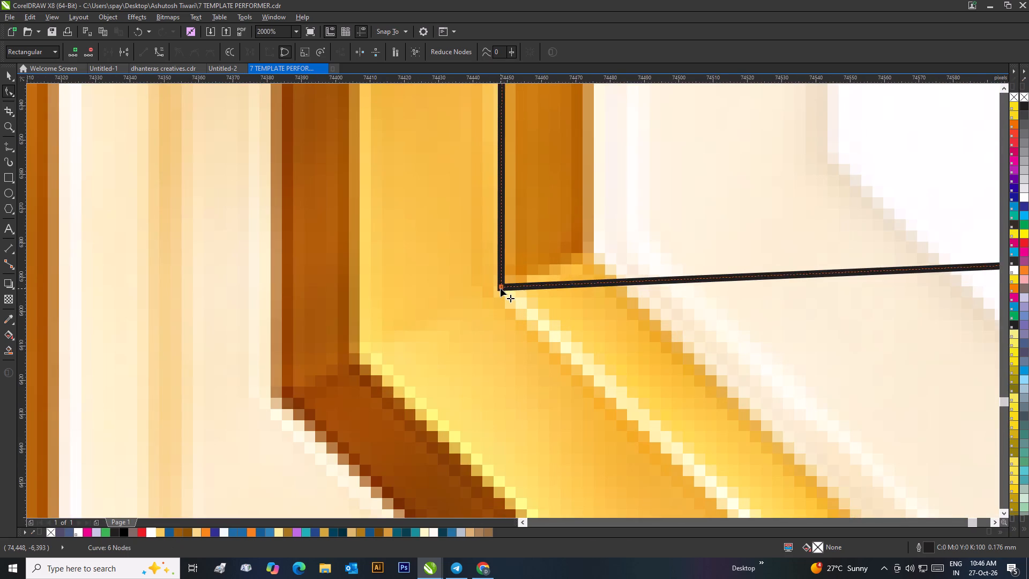
Add a node on the curve's bottom edge and move it onto the gold inner band's corner at the left end of the octagon's bottom side.
scroll(501, 288, down, 2)
double_click(616, 296)
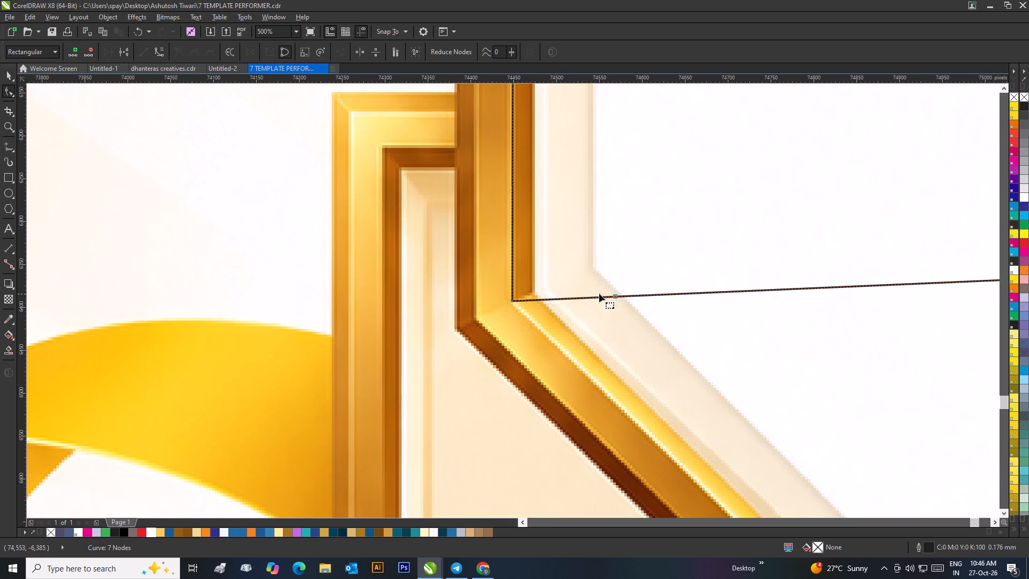
scroll(599, 294, down, 2)
drag(518, 300, 566, 381)
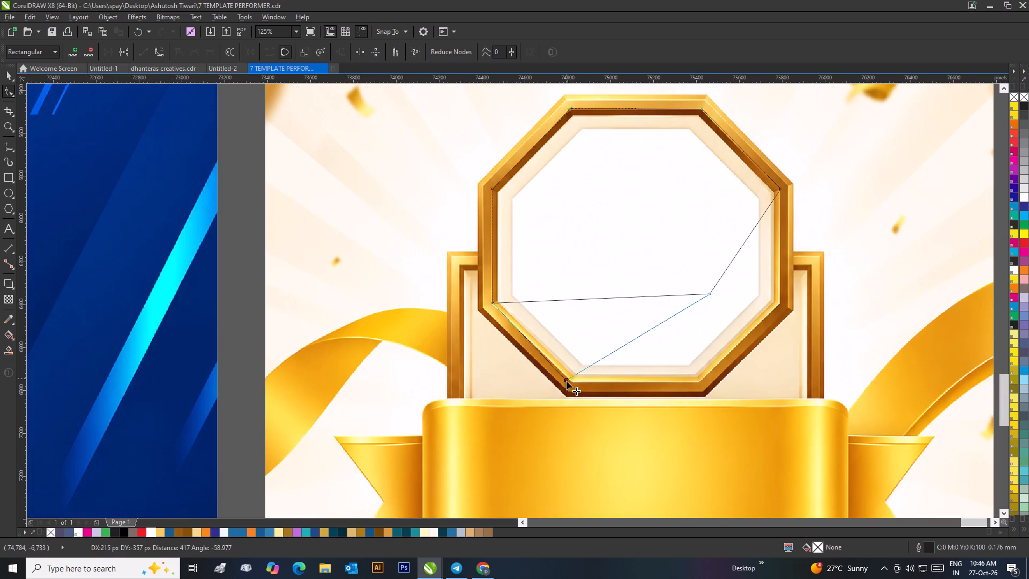
drag(566, 381, 582, 388)
scroll(576, 386, up, 4)
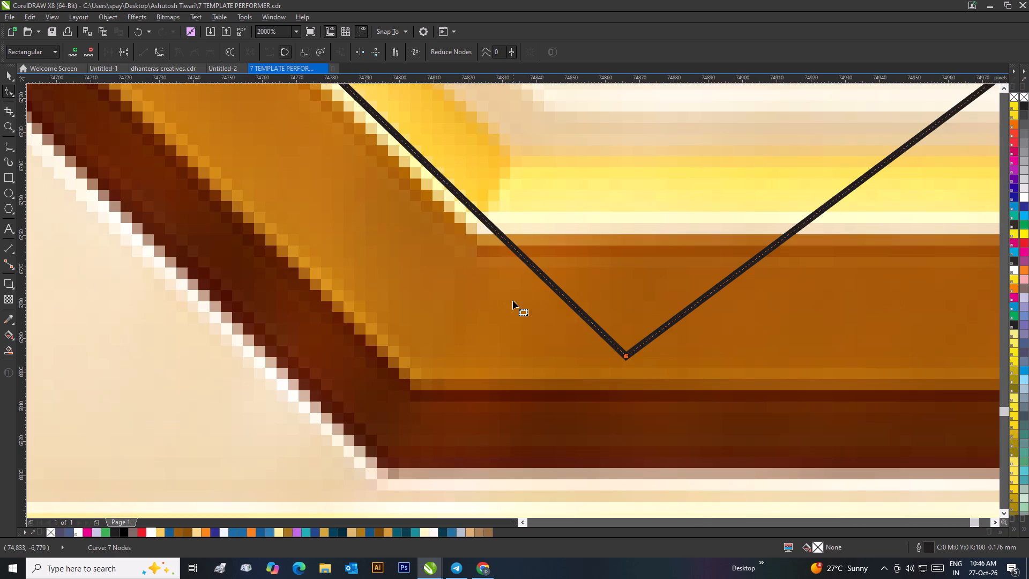
drag(624, 358, 476, 241)
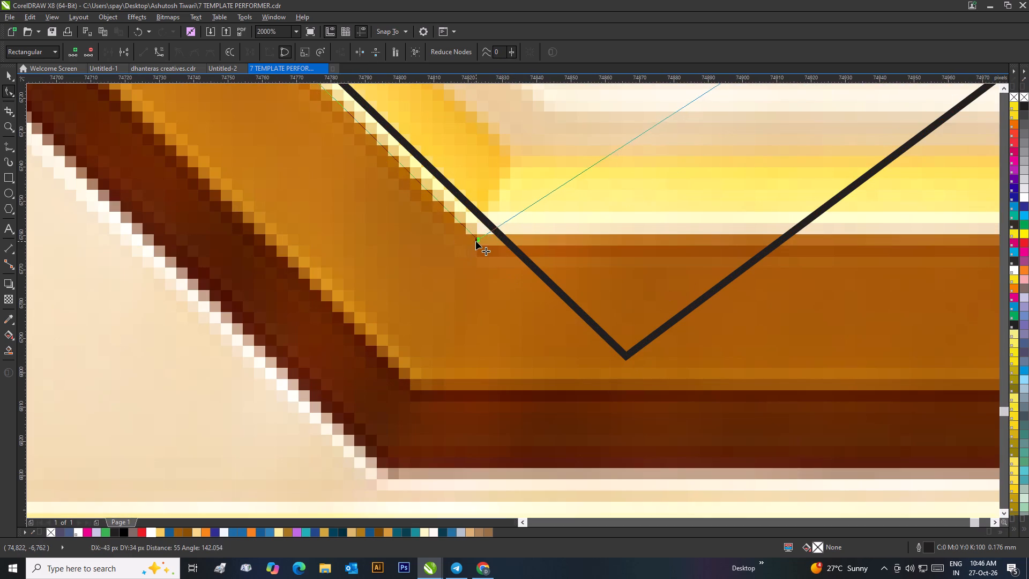
drag(476, 241, 474, 241)
Add another node on the curve's lower edge and move it onto the inner band's corner at the right end of the bottom side.
scroll(474, 241, down, 3)
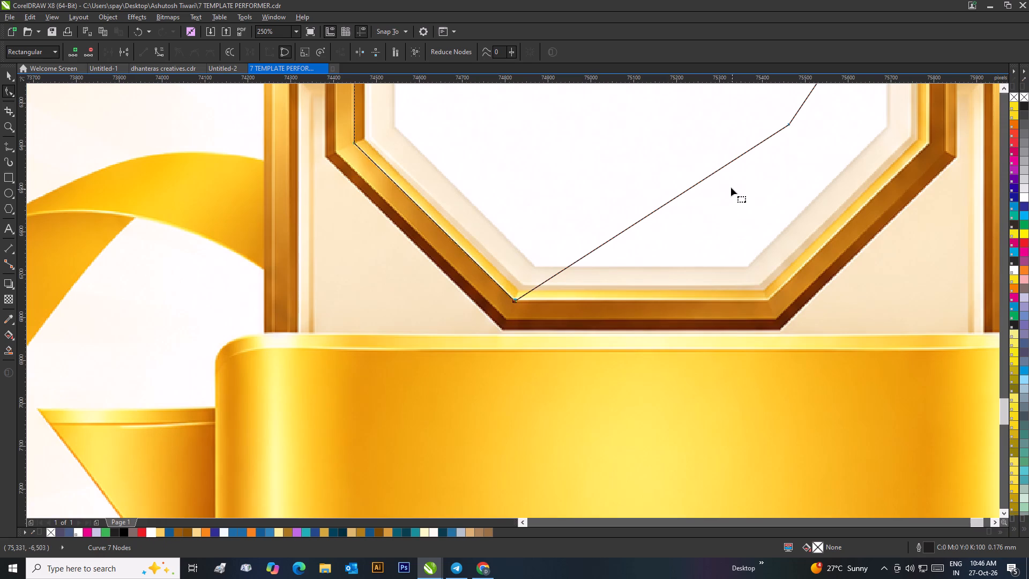
double_click(702, 180)
drag(702, 180, 775, 299)
scroll(775, 304, up, 2)
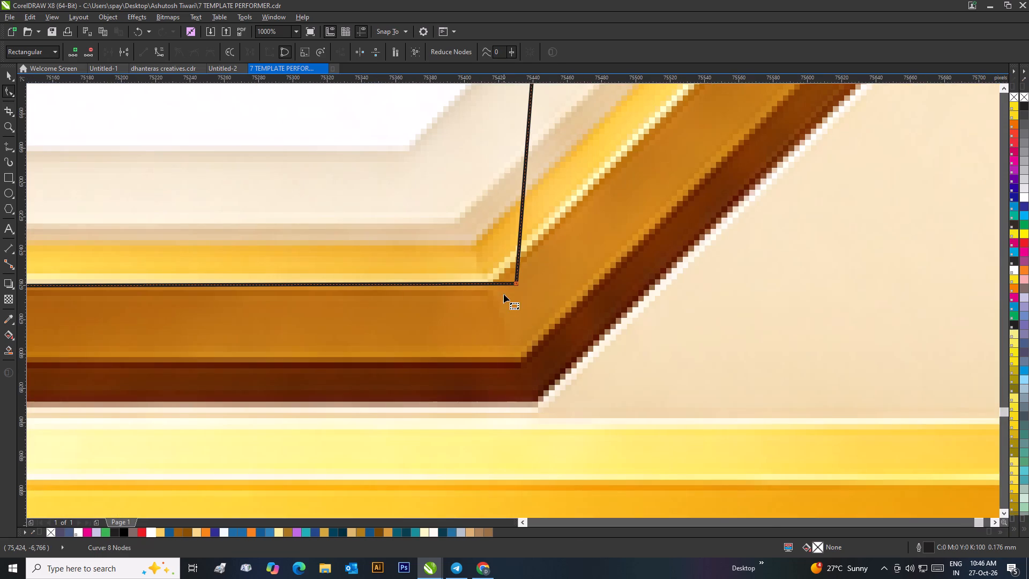
drag(516, 285, 485, 291)
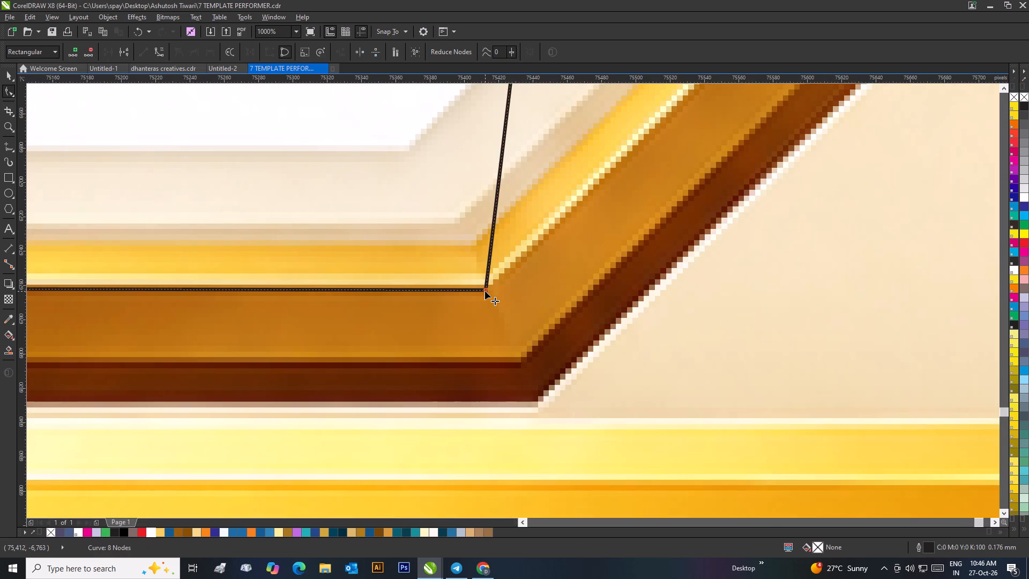
Nudge the node at the left end of the octagon's bottom side slightly down onto the gold inner band's outer edge.
scroll(493, 287, down, 4)
scroll(394, 306, up, 4)
scroll(615, 289, down, 2)
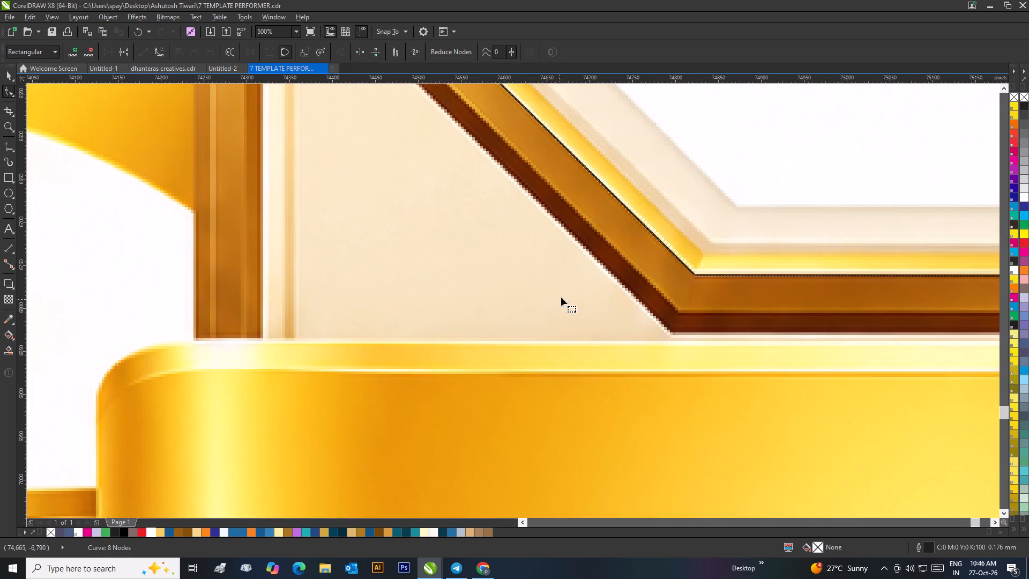
scroll(722, 283, up, 2)
drag(414, 273, 413, 277)
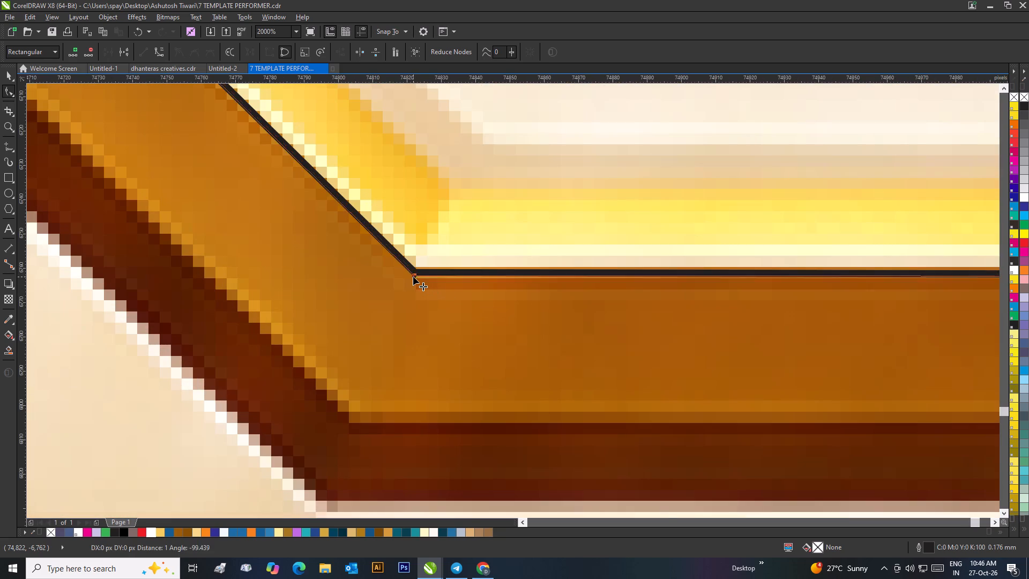
drag(413, 277, 413, 279)
Move the remaining original rectangle corner node onto the inner band's outer corner at the bottom of the octagon's right side.
scroll(420, 279, down, 3)
scroll(514, 301, down, 1)
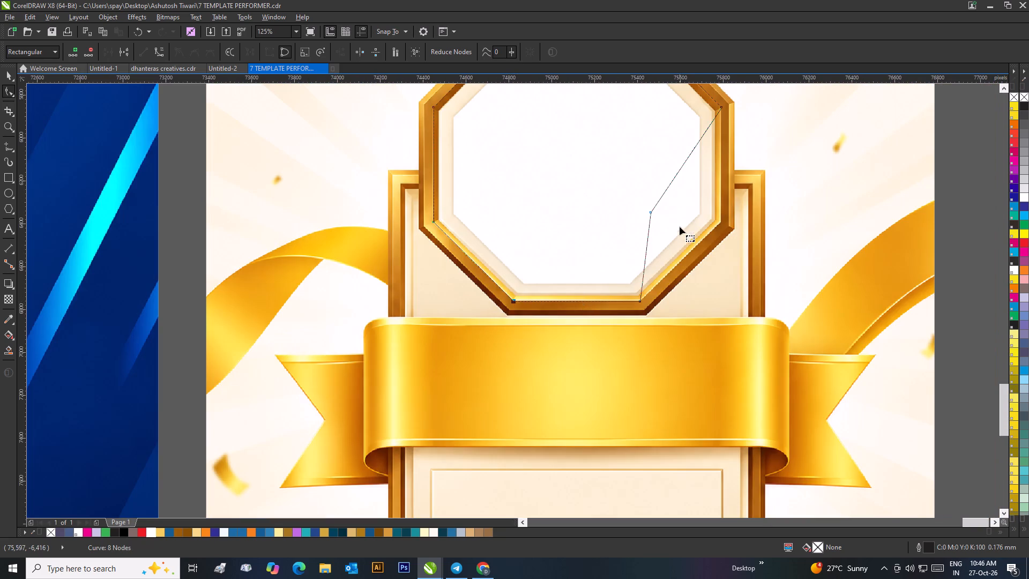
scroll(680, 224, up, 1)
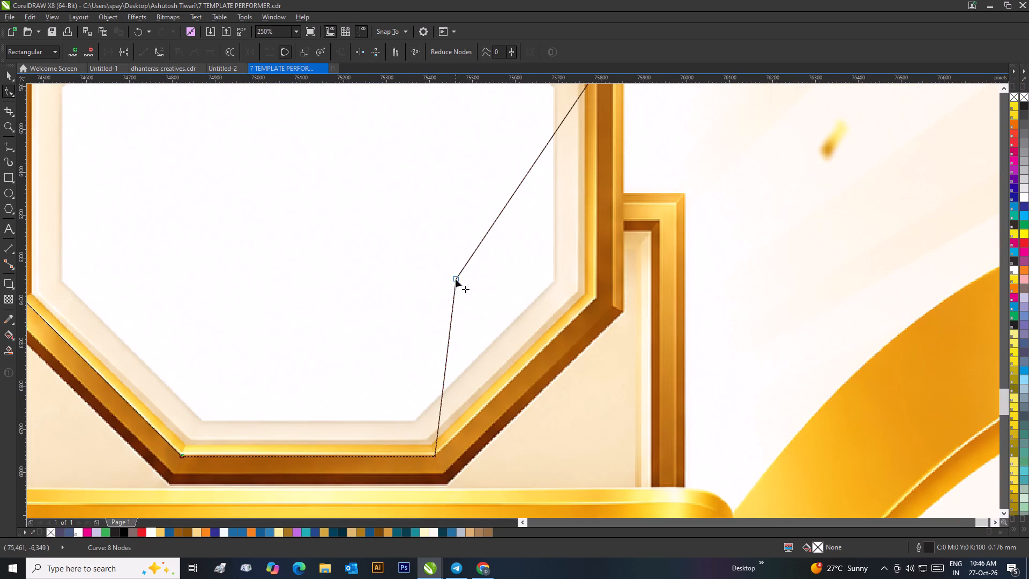
drag(456, 279, 594, 299)
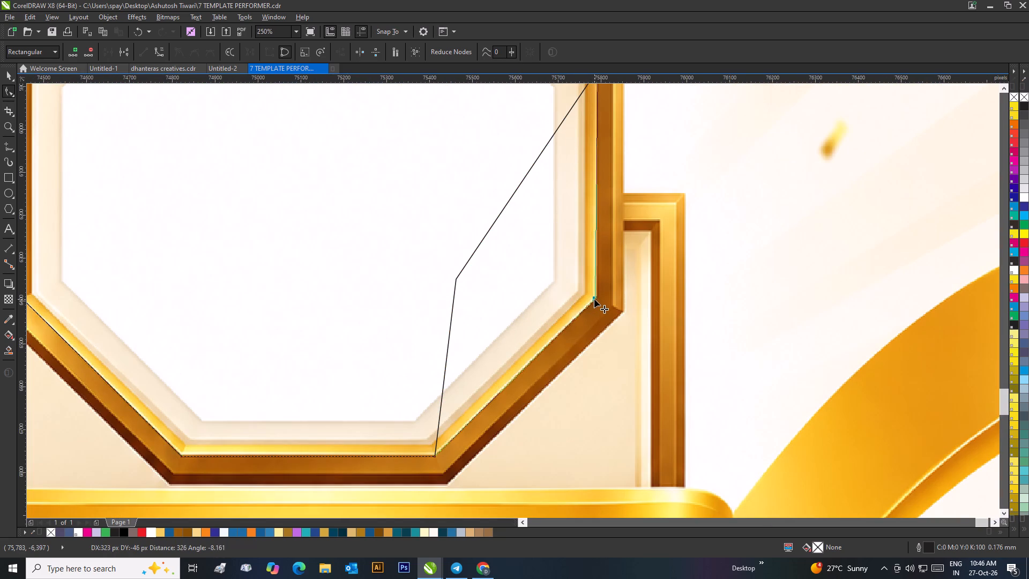
drag(594, 299, 595, 299)
scroll(595, 299, up, 4)
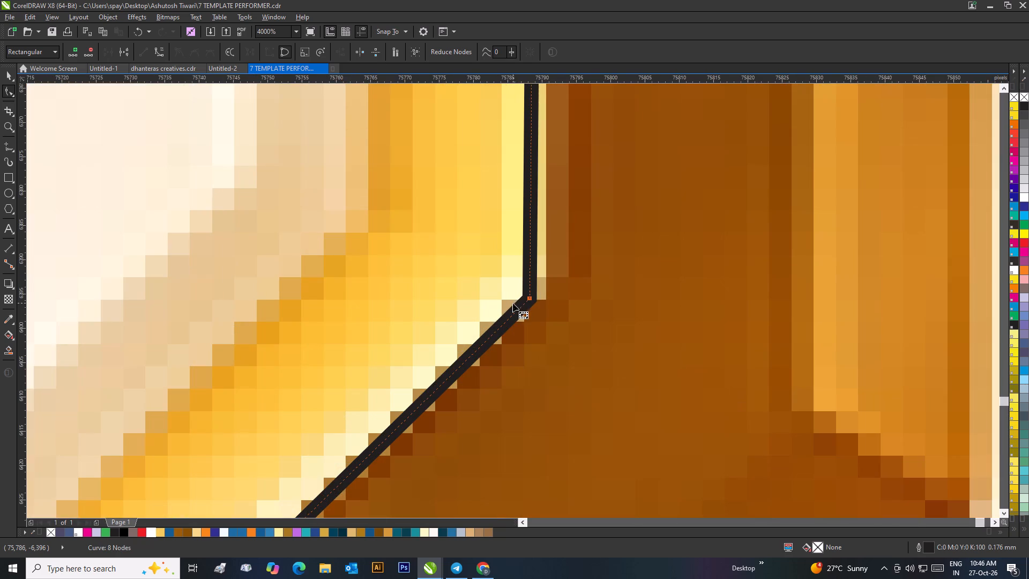
drag(528, 297, 547, 292)
scroll(546, 293, down, 7)
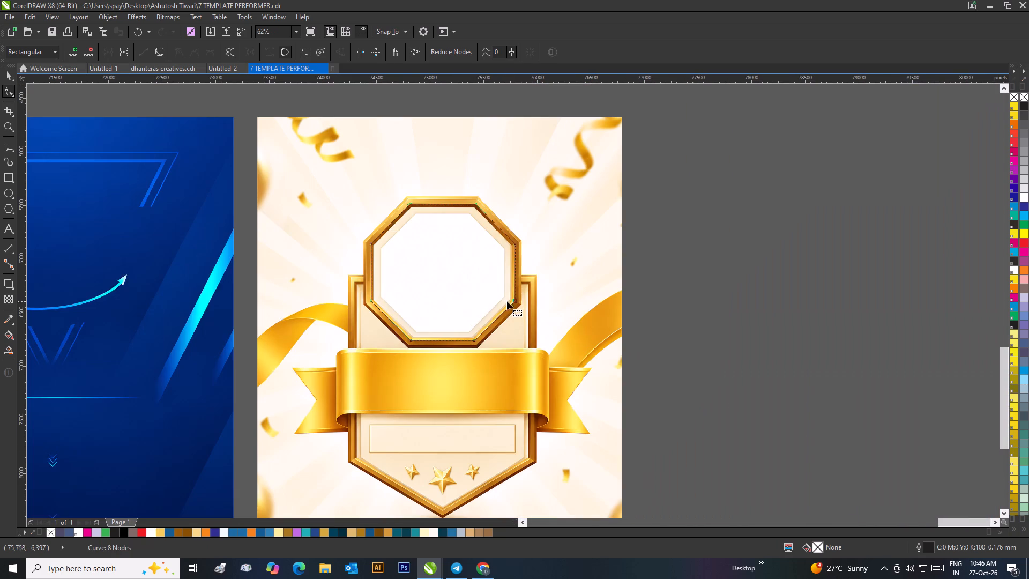
Fill the traced octagon curve on the gold badge with white and remove its outline.
click(9, 73)
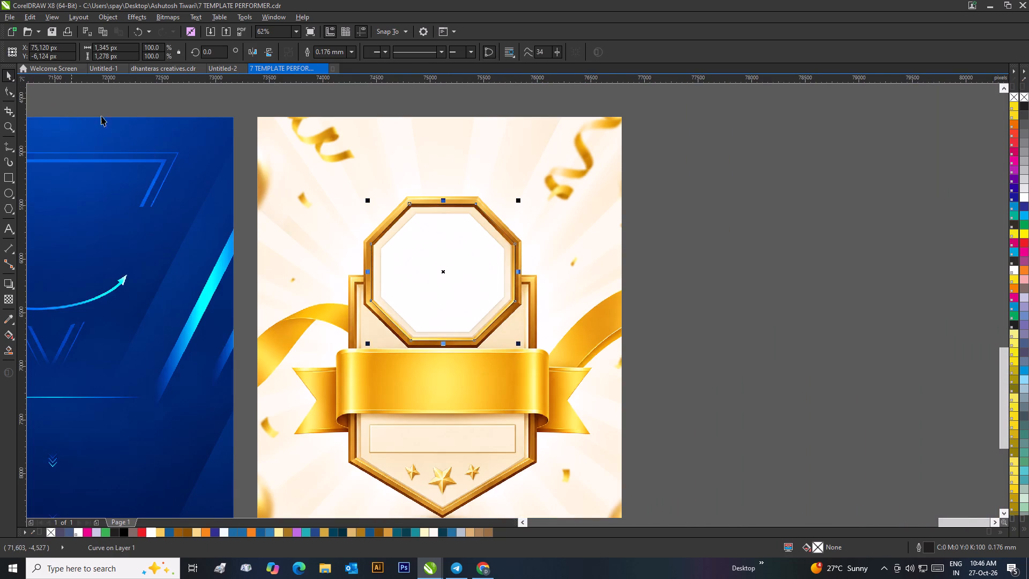
scroll(541, 235, up, 2)
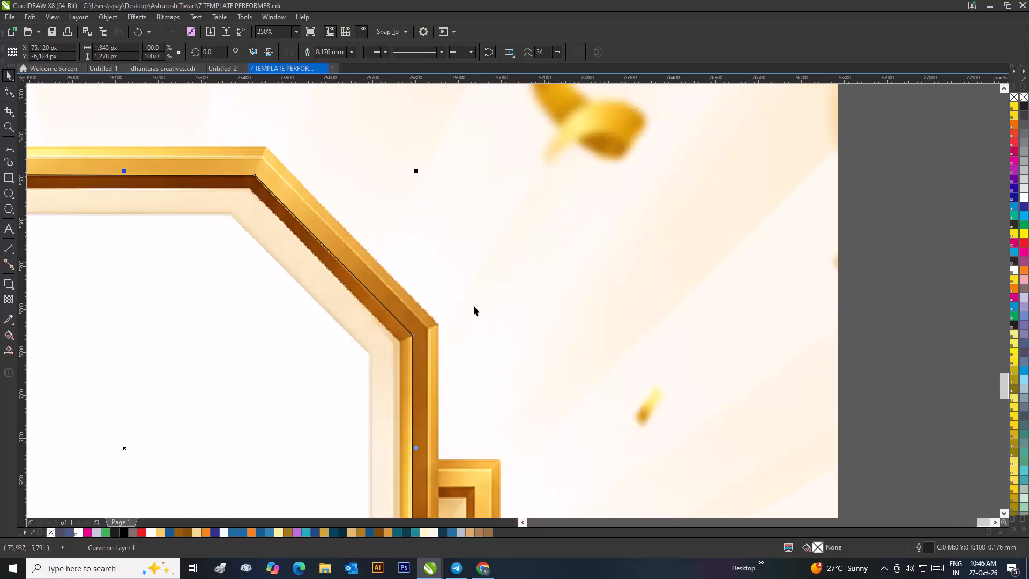
scroll(474, 306, down, 1)
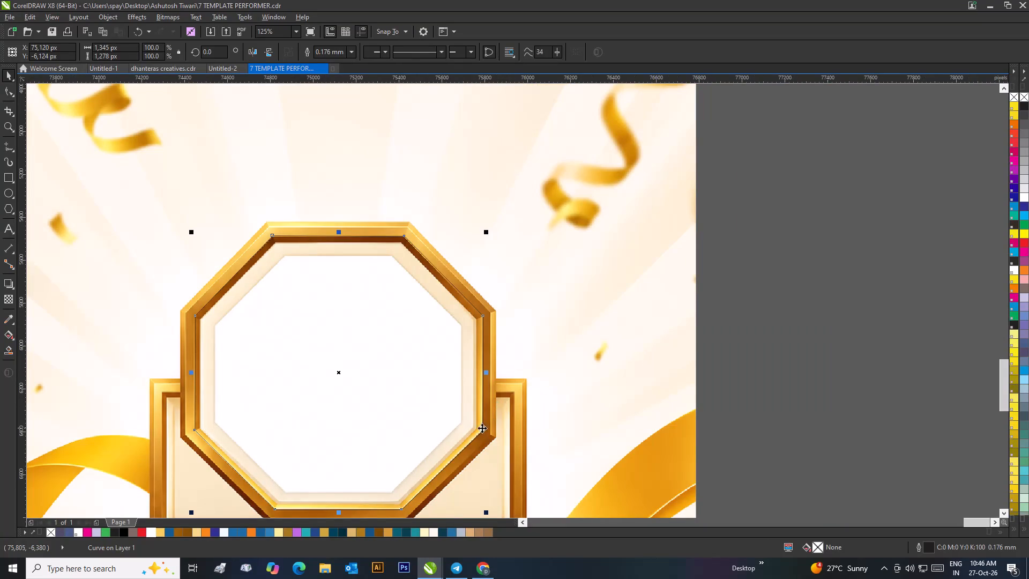
click(715, 256)
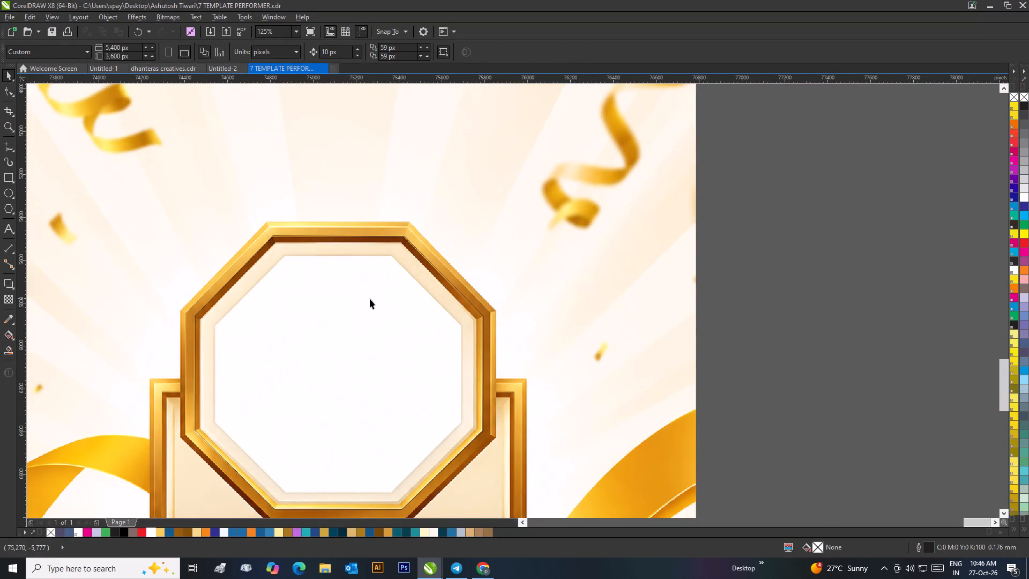
click(370, 299)
click(151, 533)
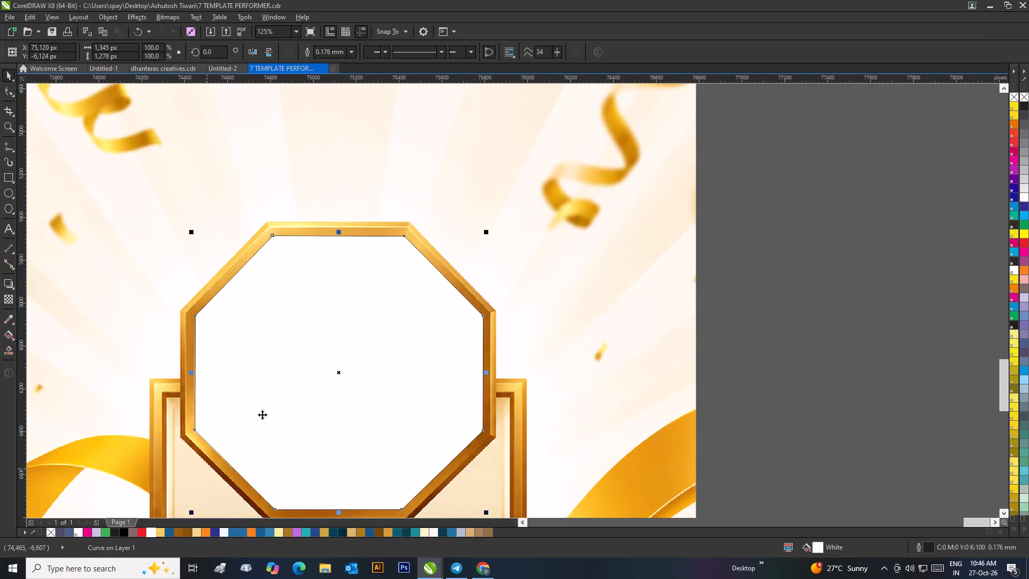
click(349, 52)
click(338, 65)
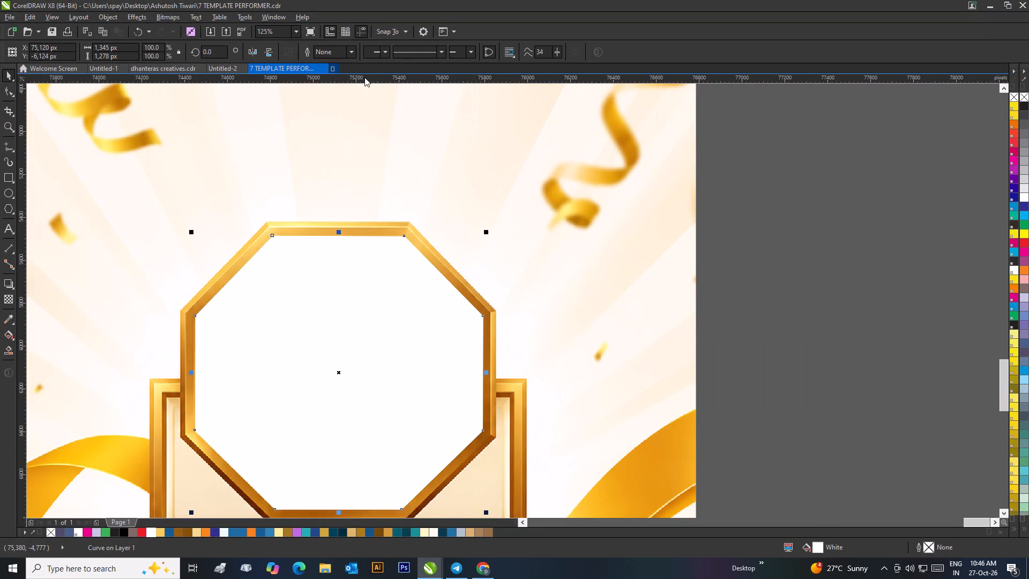
click(818, 273)
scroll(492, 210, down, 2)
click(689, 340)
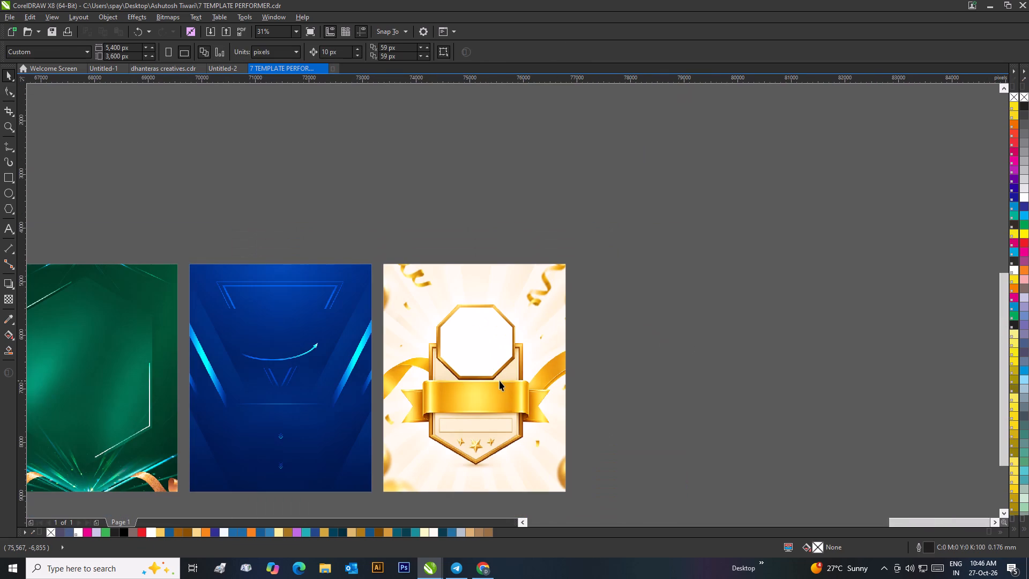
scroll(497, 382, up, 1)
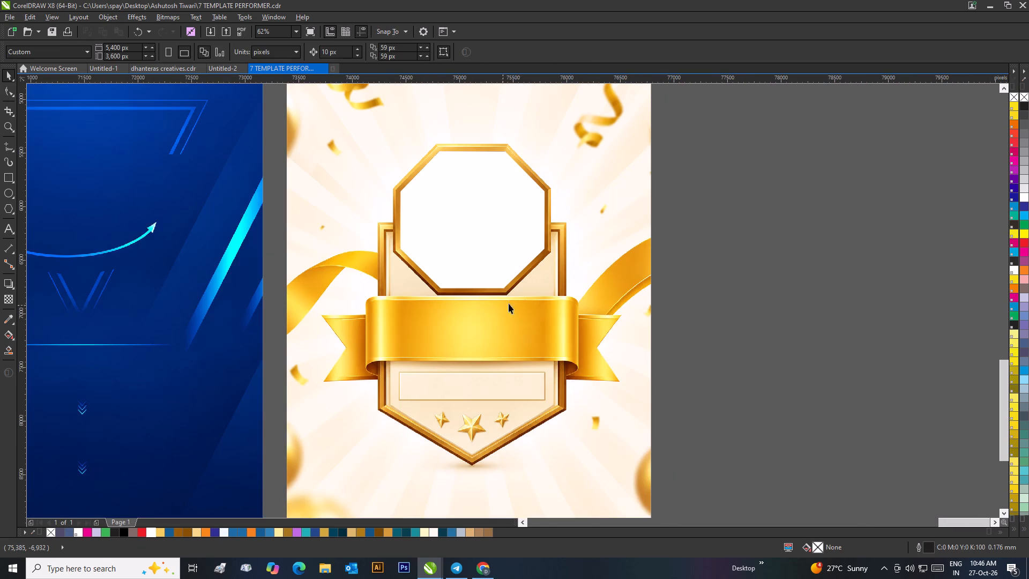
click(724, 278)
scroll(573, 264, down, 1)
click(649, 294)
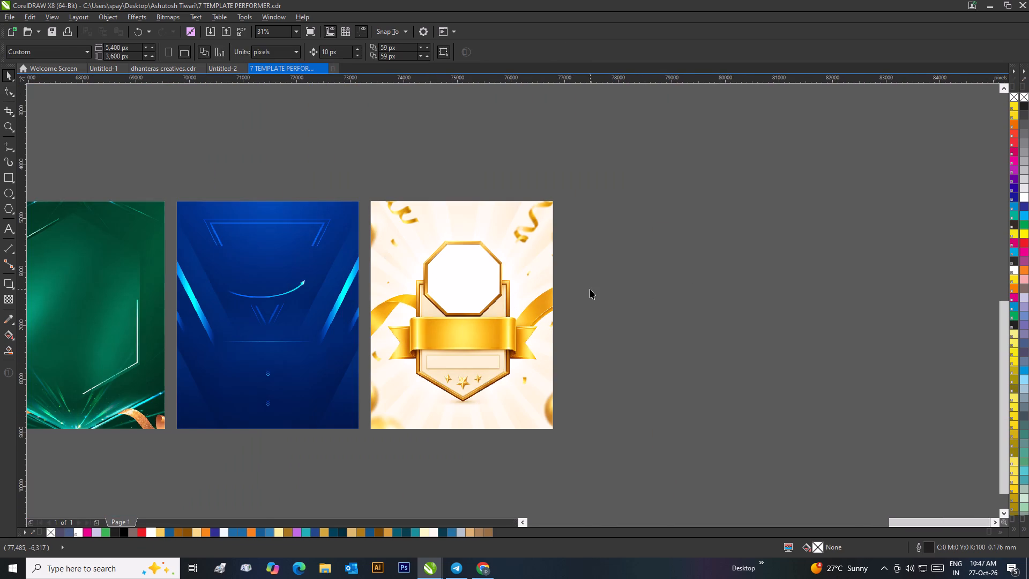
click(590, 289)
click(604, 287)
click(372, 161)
Copy the SALES CHAMPION text from the Half Yearly template onto the gold badge's ribbon.
scroll(394, 166, down, 1)
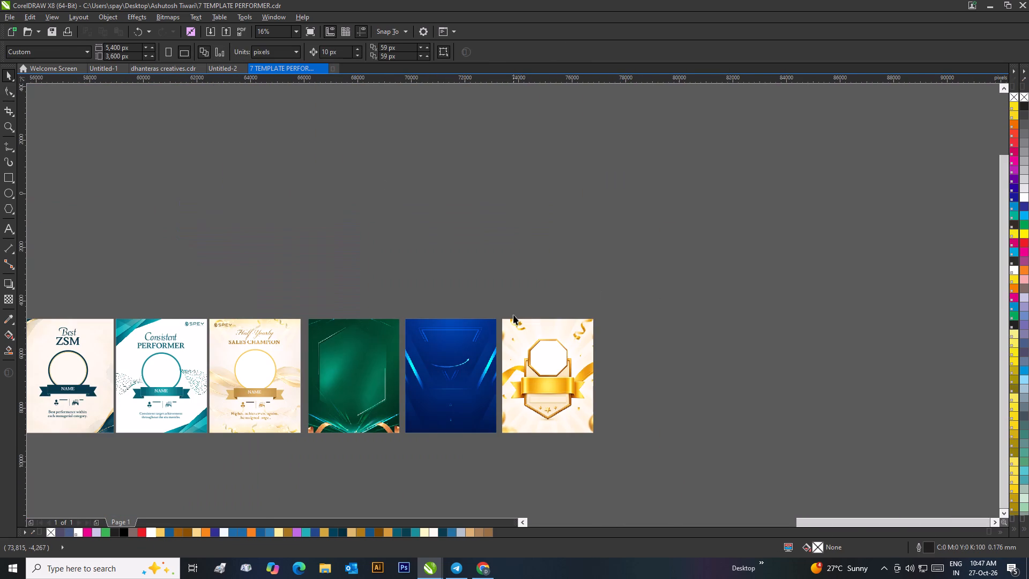
click(308, 285)
click(648, 419)
click(244, 343)
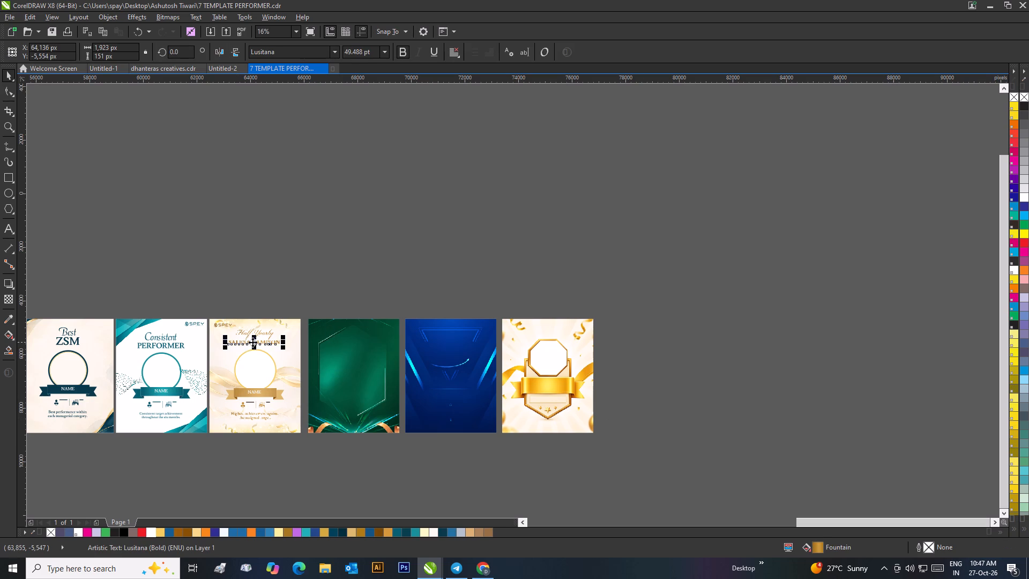
drag(255, 342, 548, 387)
right_click(548, 387)
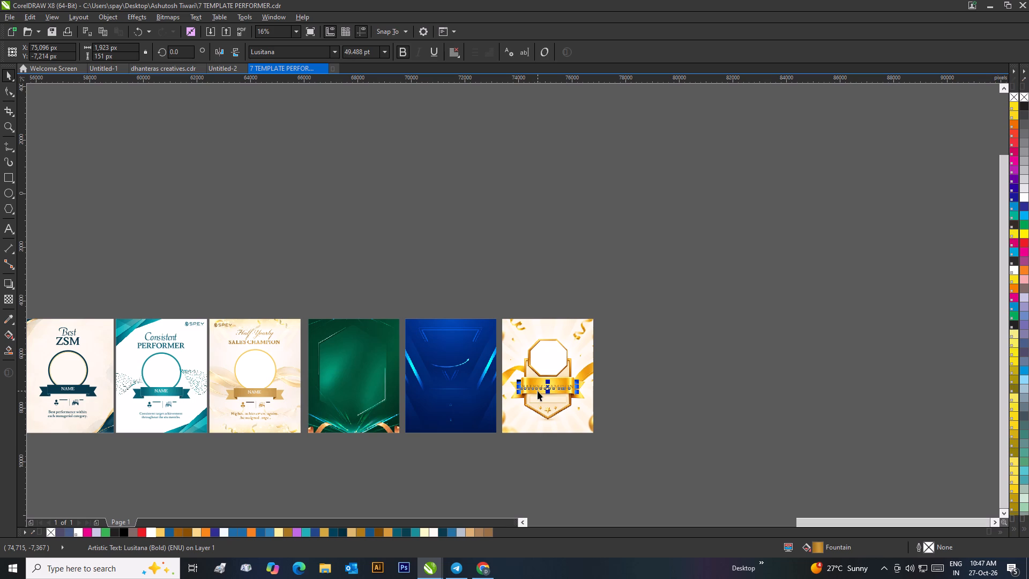
Set the ribbon's SALES CHAMPION text to Boston Angel Bold, matching the Dhanteras heading font in dhanteras creatives.cdr.
scroll(560, 402, up, 3)
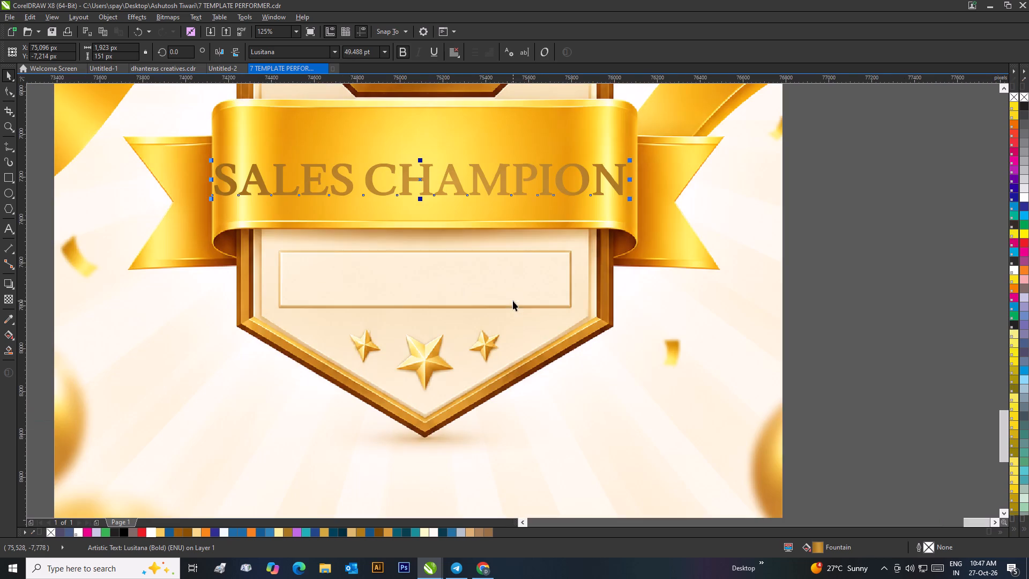
scroll(443, 231, down, 1)
scroll(399, 293, up, 1)
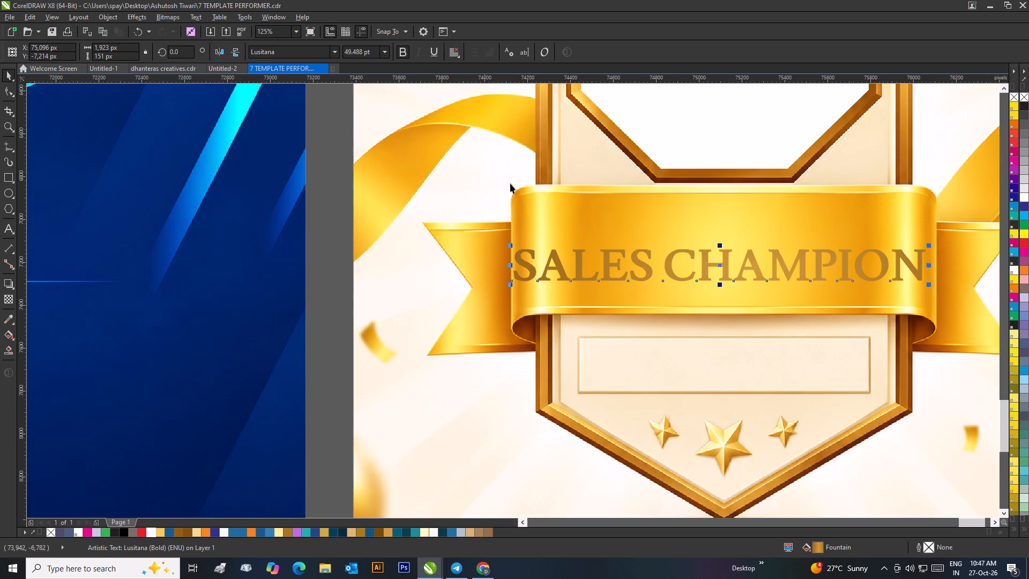
scroll(510, 183, down, 4)
click(163, 66)
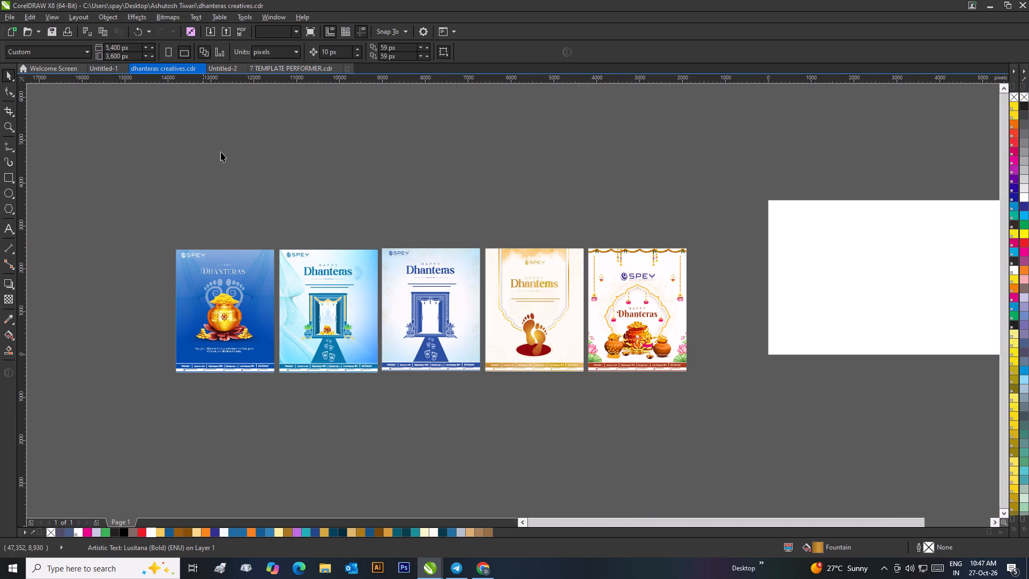
click(339, 269)
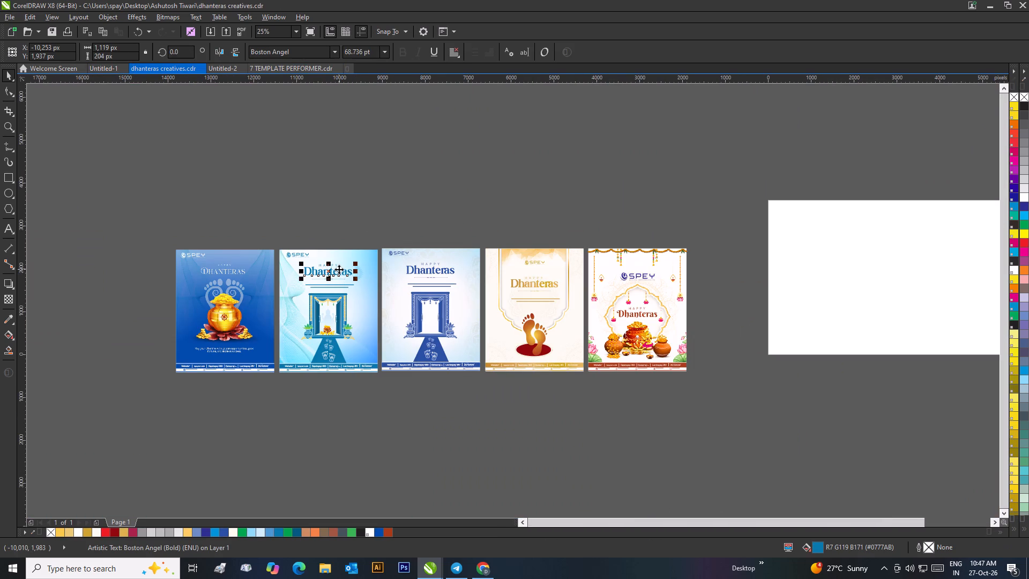
click(267, 65)
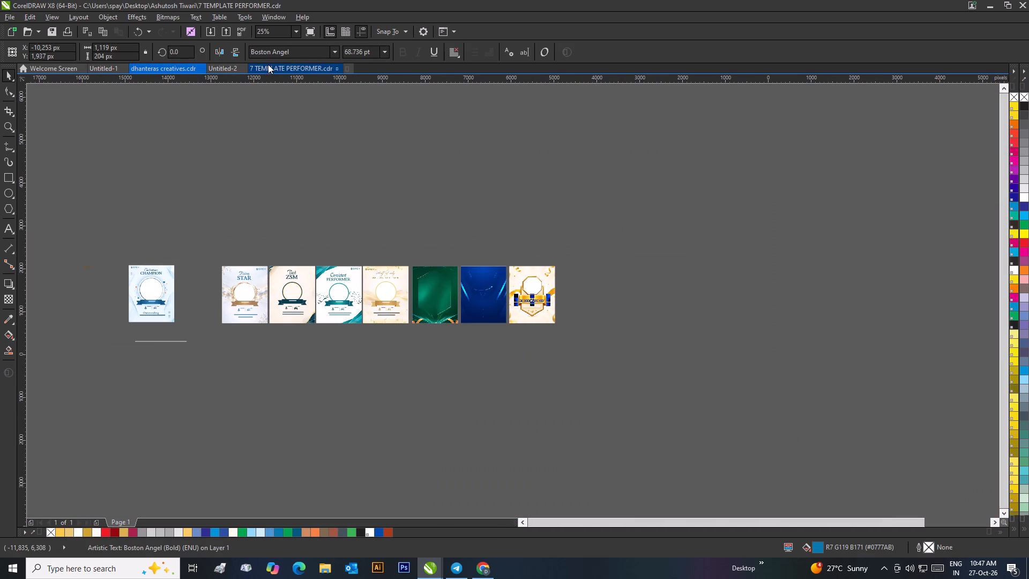
scroll(536, 287, up, 3)
scroll(488, 369, up, 1)
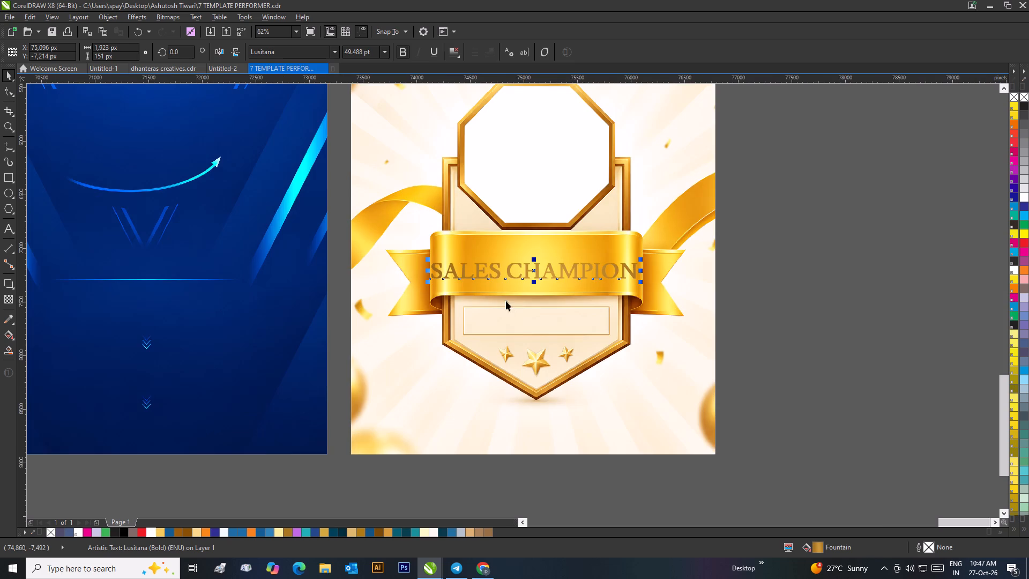
click(335, 53)
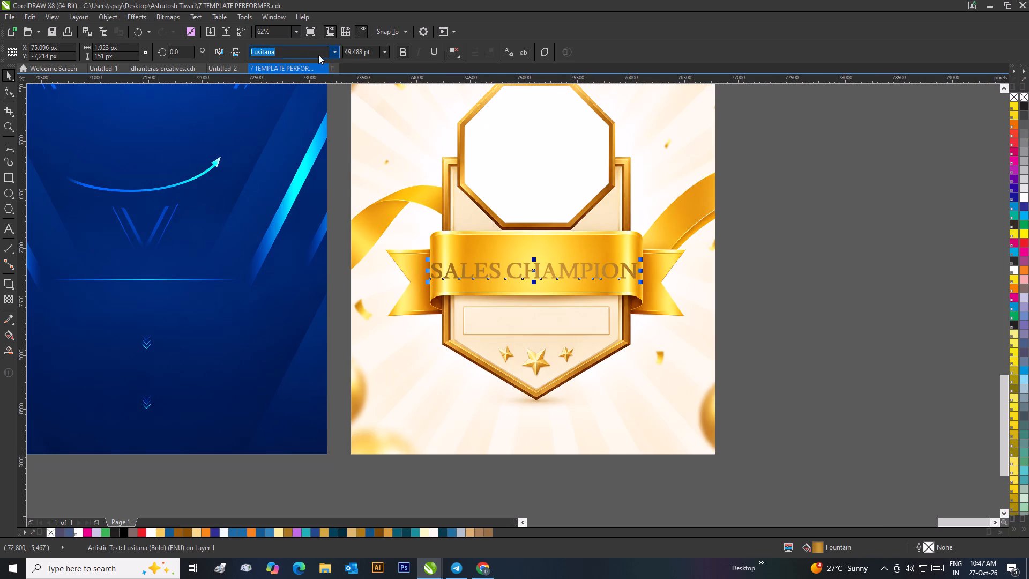
click(286, 49)
drag(282, 51, 248, 53)
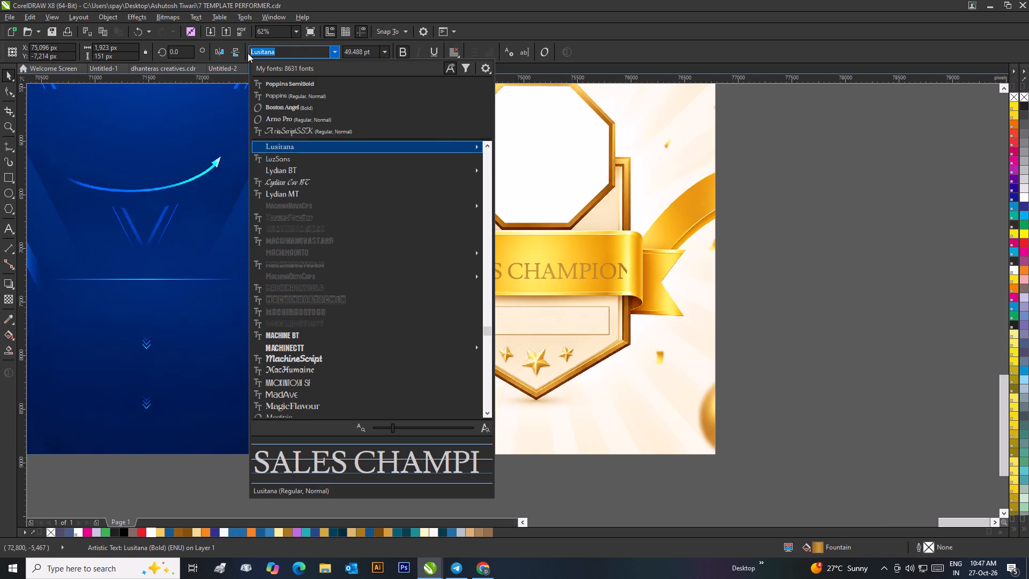
key(BackSpace)
text(boston)
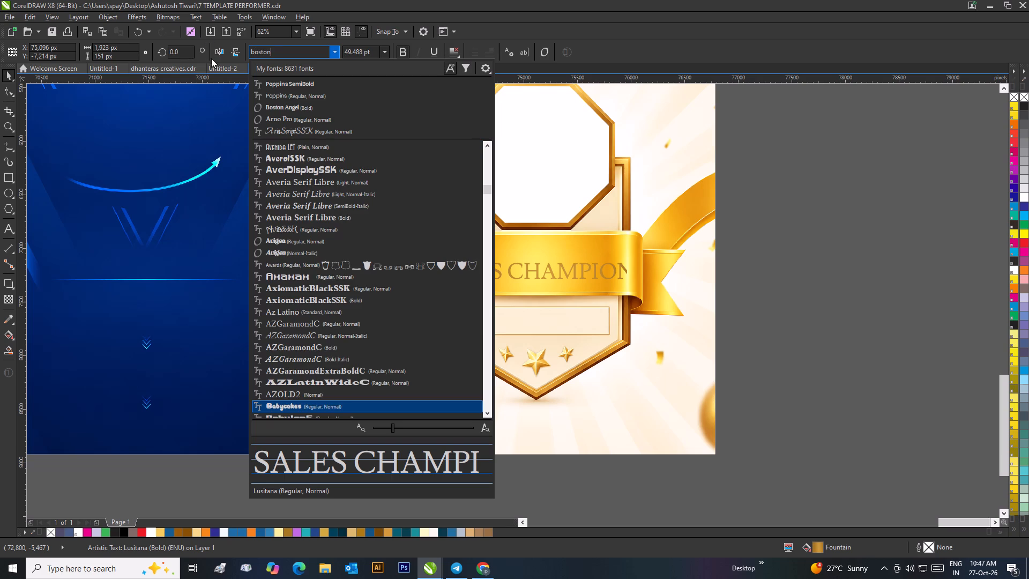
click(279, 109)
click(826, 263)
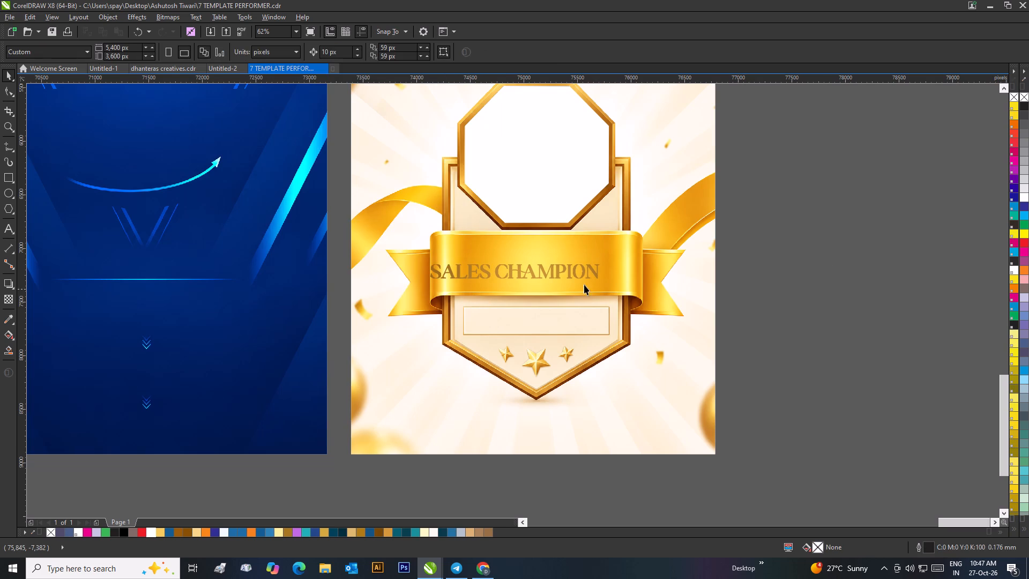
Move the SALES CHAMPION text slightly up and right, toward the middle of the gold ribbon.
click(553, 271)
drag(545, 272, 562, 267)
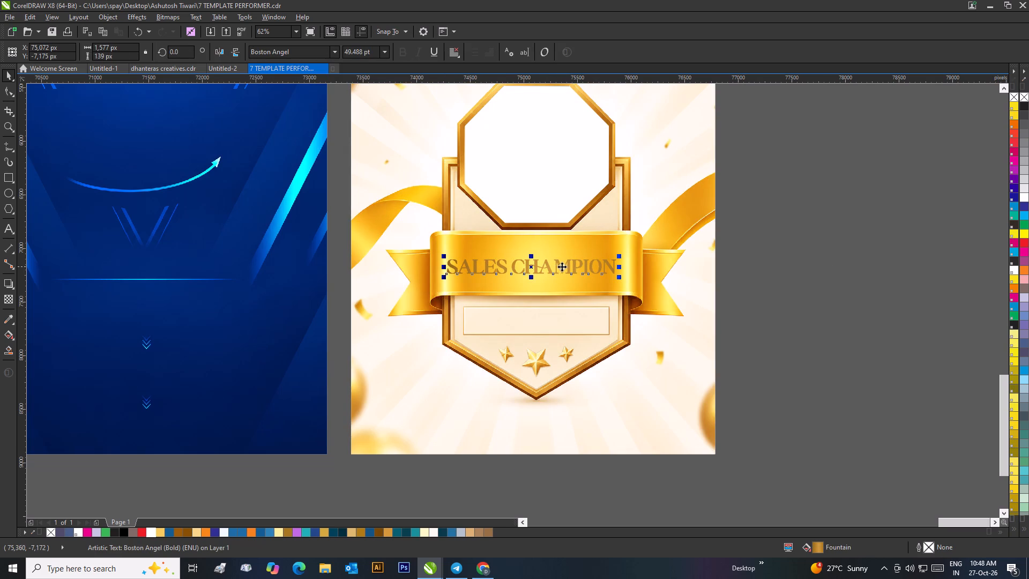
Replace the ribbon text with "rising star" and change its case to UPPERCASE.
double_click(557, 268)
click(610, 266)
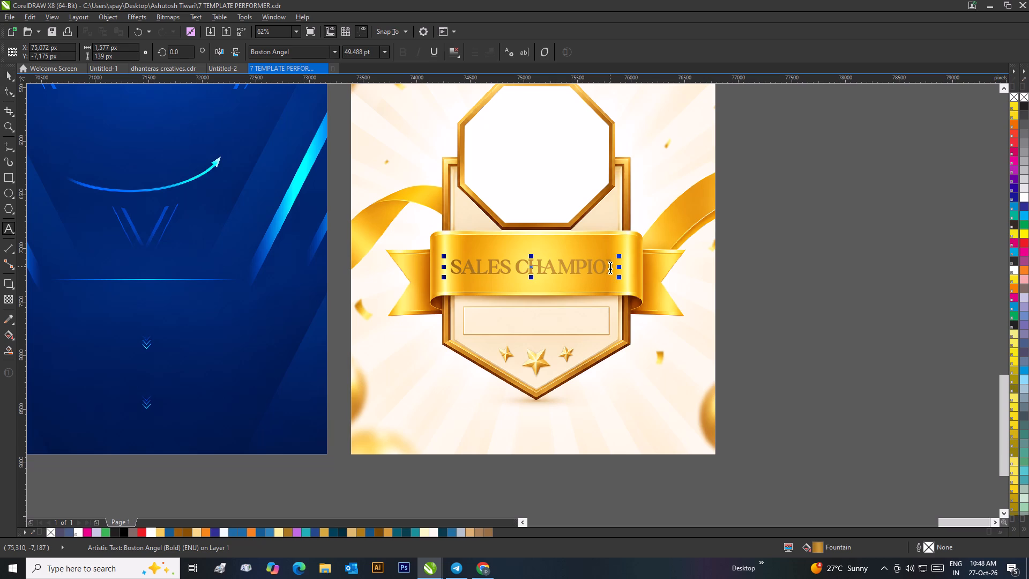
key(ctrl+a)
key(BackSpace)
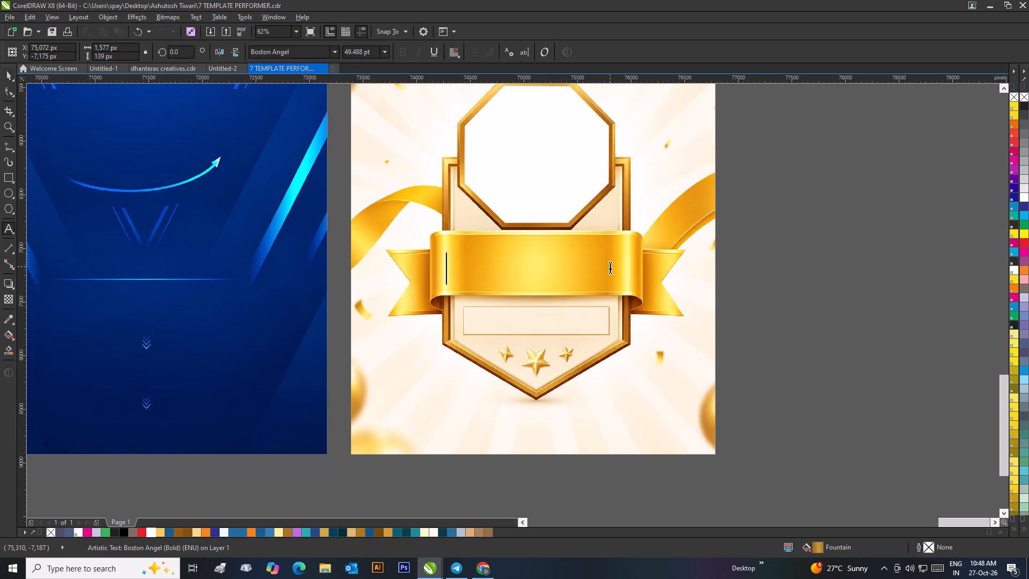
key(r)
text(ising star)
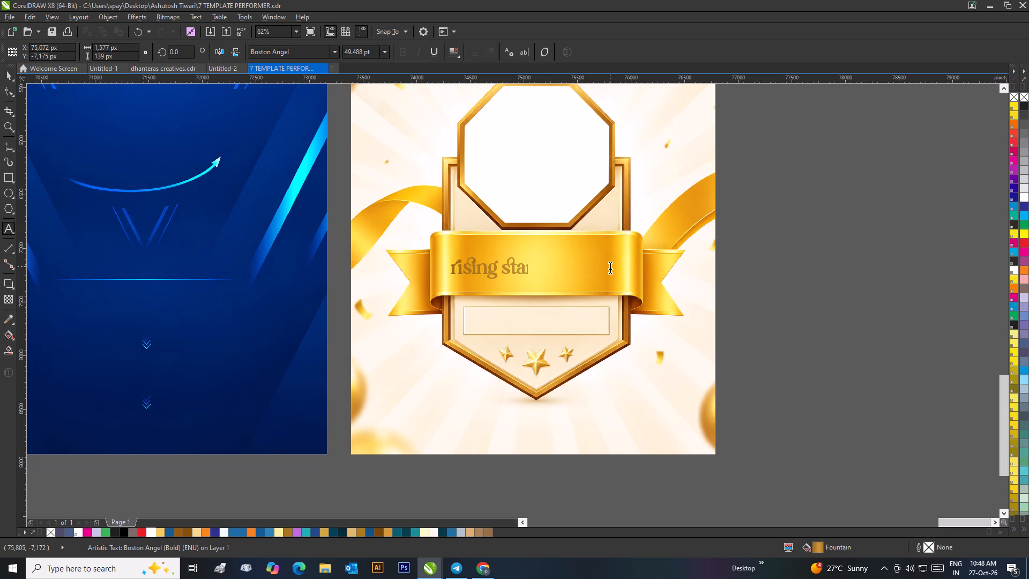
key(ctrl+a)
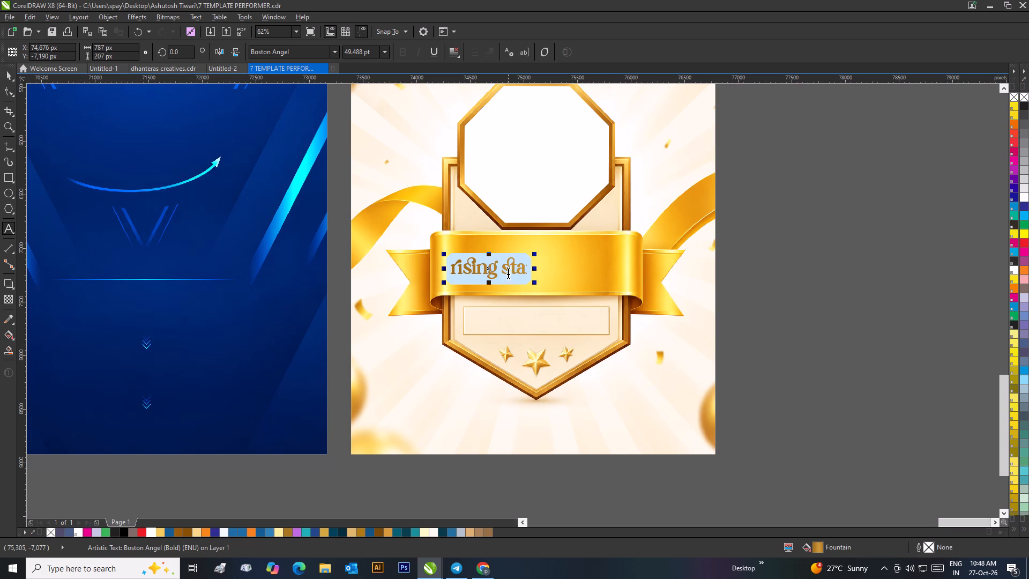
right_click(508, 272)
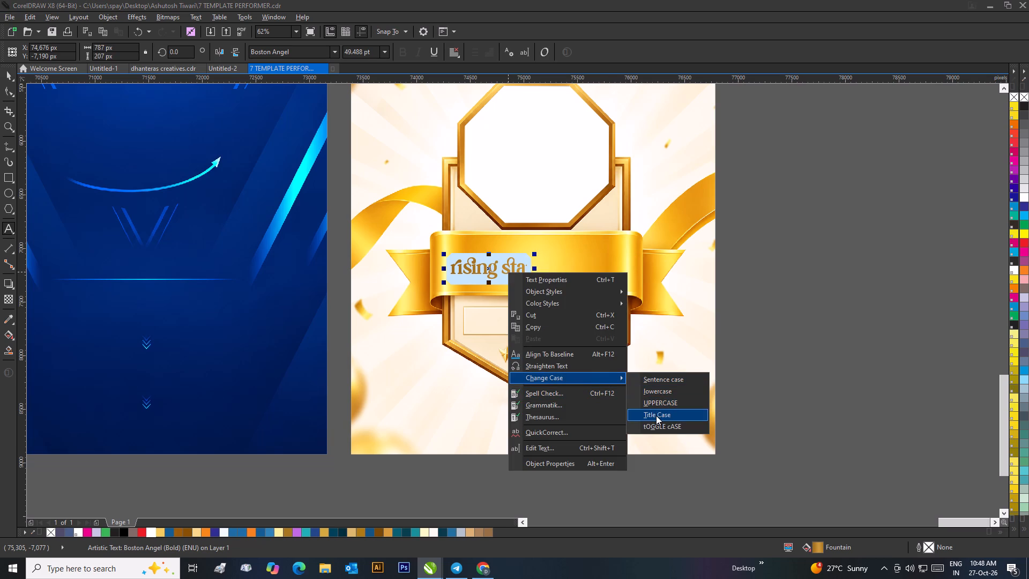
click(656, 407)
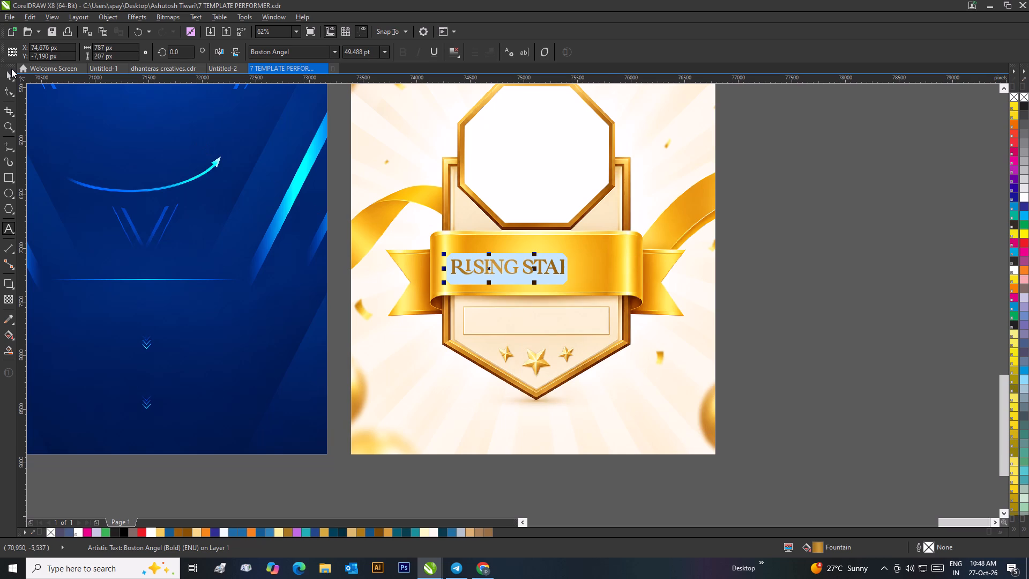
click(11, 74)
Enlarge the RISING STAR text to about 65.8 pt and reposition it within the gold ribbon.
drag(572, 280, 599, 290)
drag(554, 262, 564, 253)
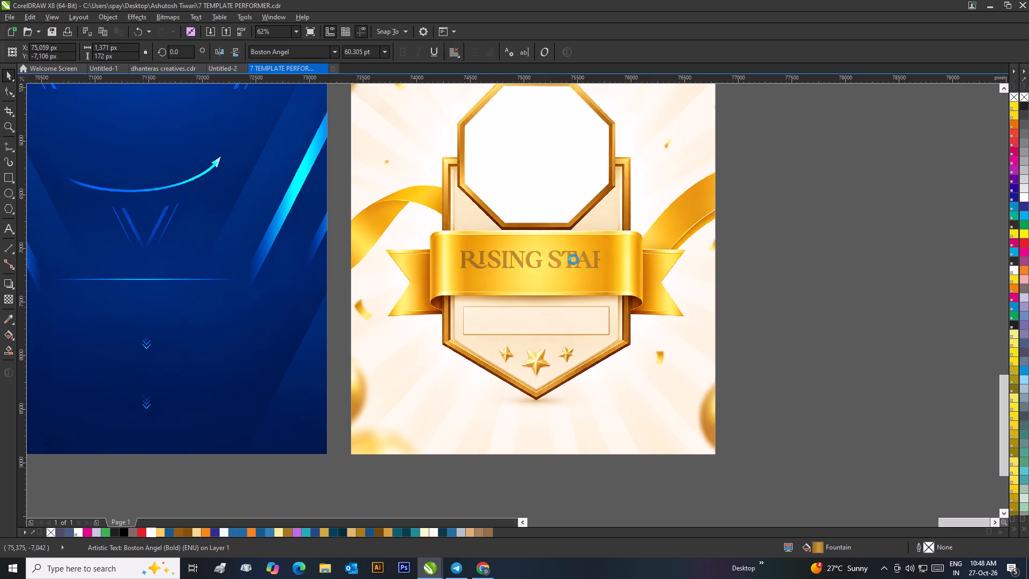
drag(607, 274, 621, 284)
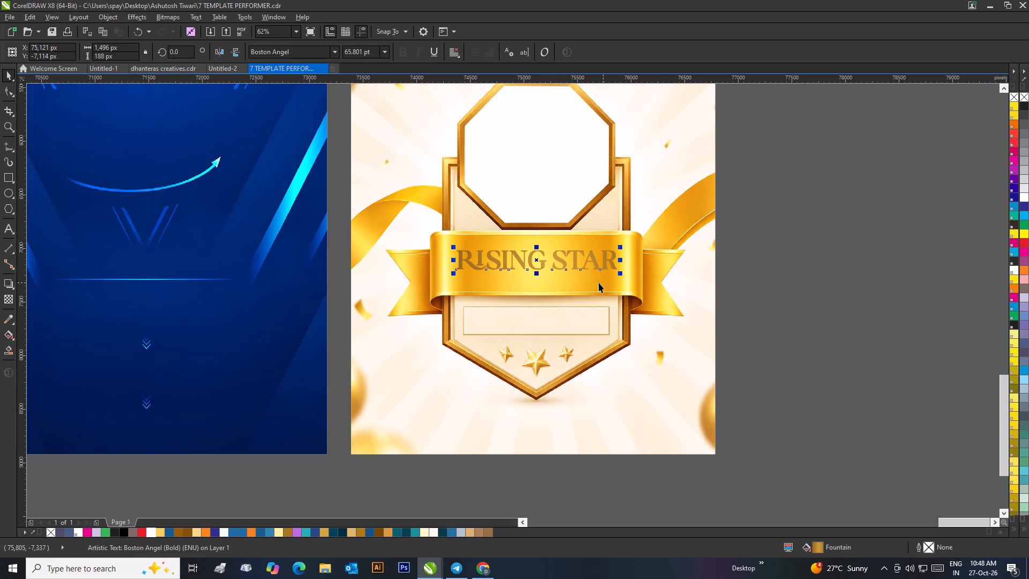
Center the RISING STAR text horizontally on the background page and shift it down to the ribbon's middle.
shift+click(568, 290)
key(c)
click(765, 268)
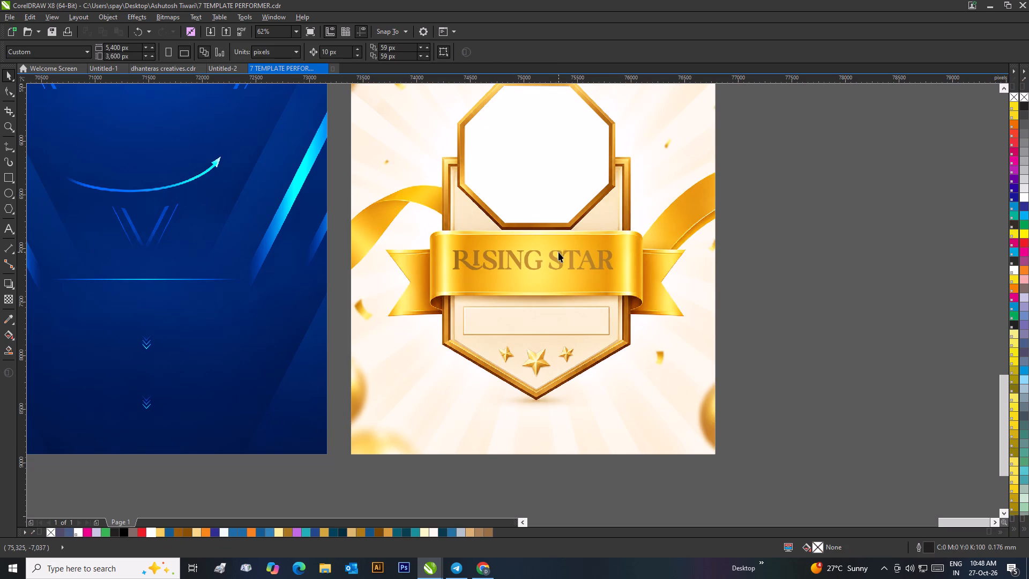
drag(557, 261, 557, 268)
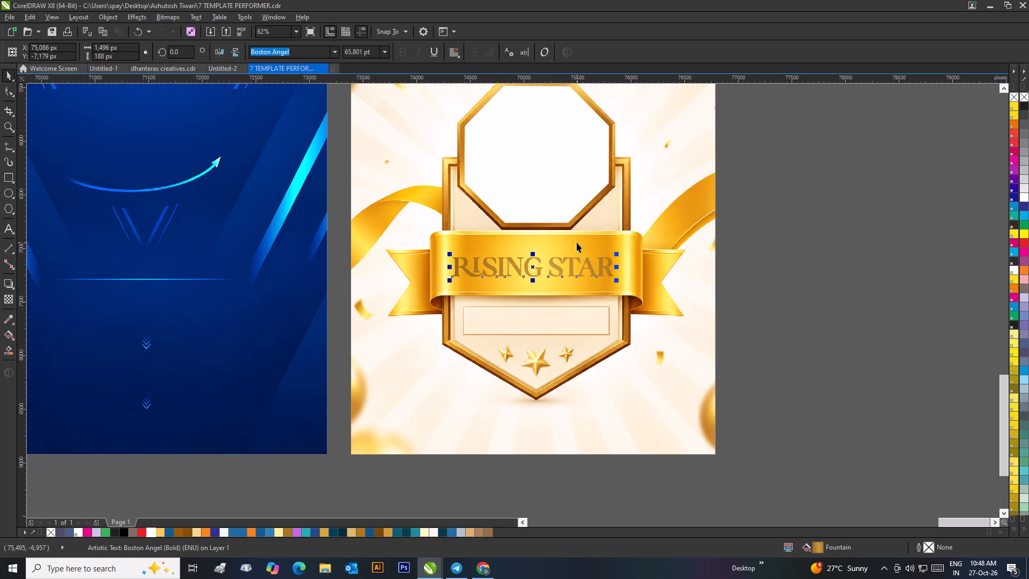
Align the RISING STAR text to the horizontal center of the gold background page.
click(577, 242)
key(c)
click(761, 271)
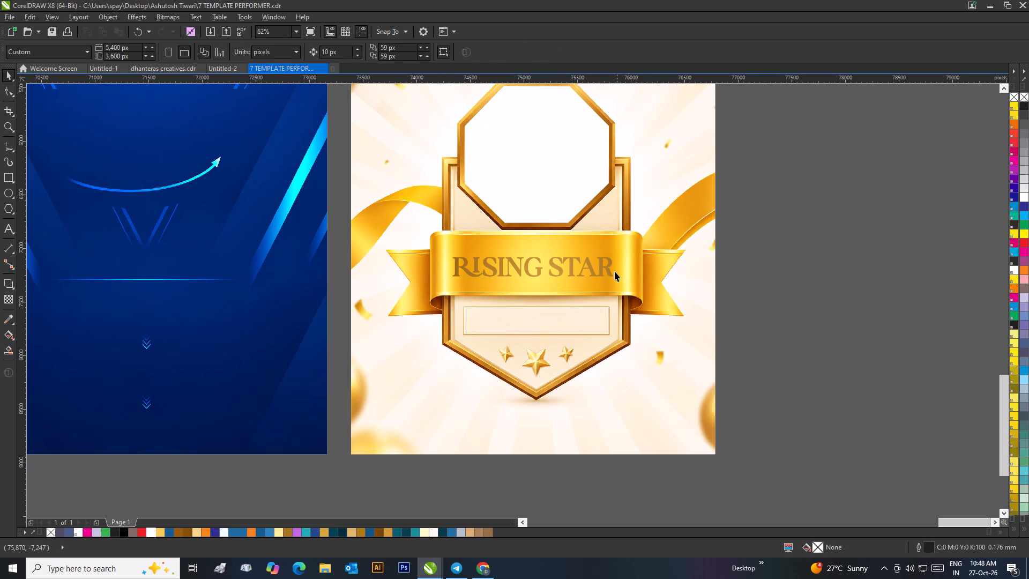
click(606, 269)
shift+click(643, 265)
key(c)
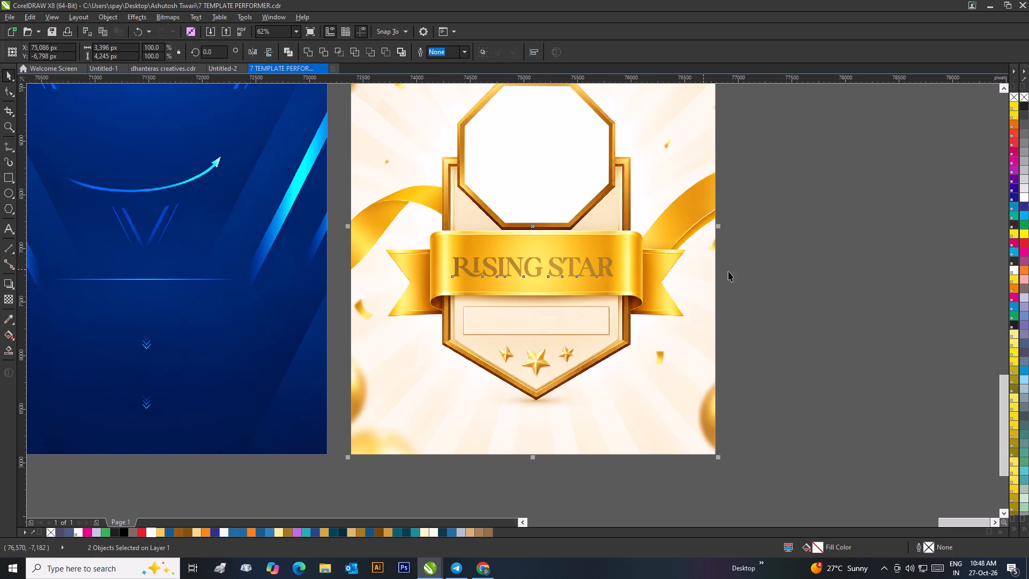
click(746, 271)
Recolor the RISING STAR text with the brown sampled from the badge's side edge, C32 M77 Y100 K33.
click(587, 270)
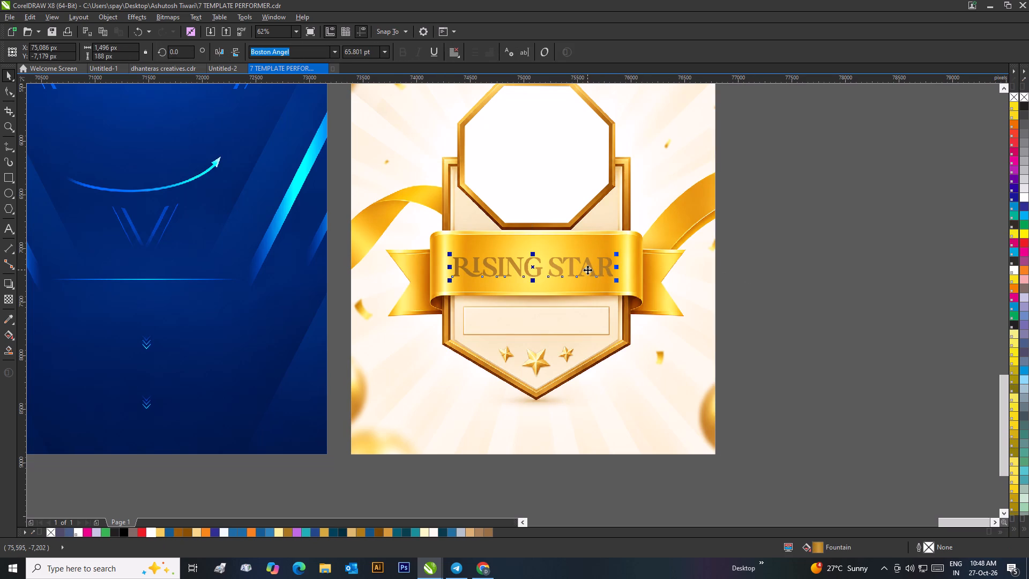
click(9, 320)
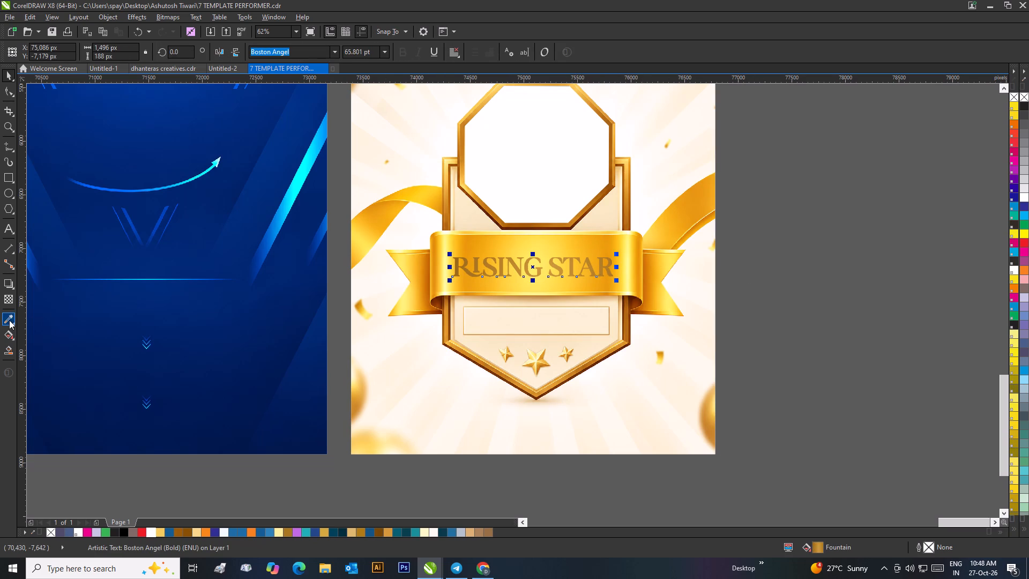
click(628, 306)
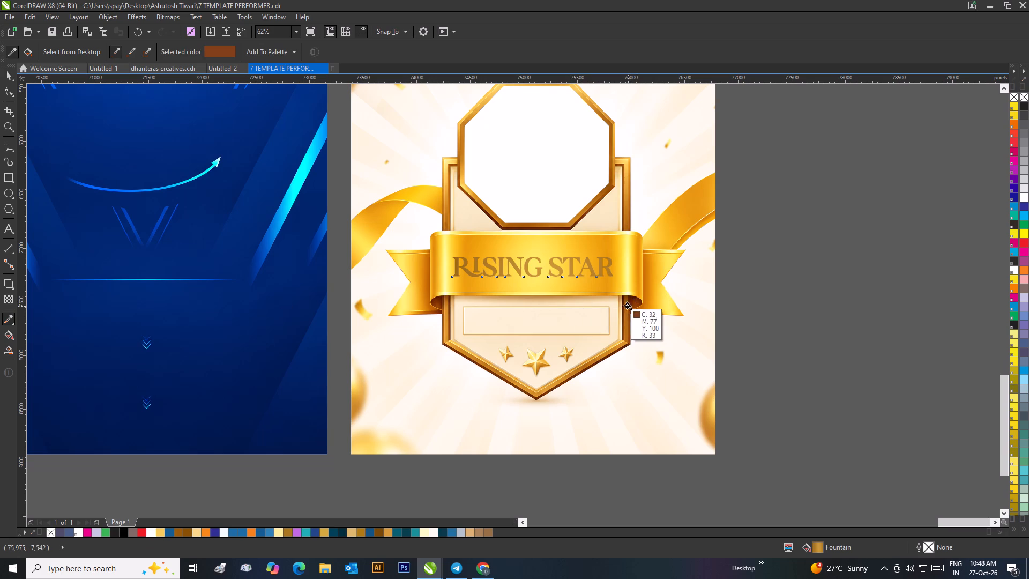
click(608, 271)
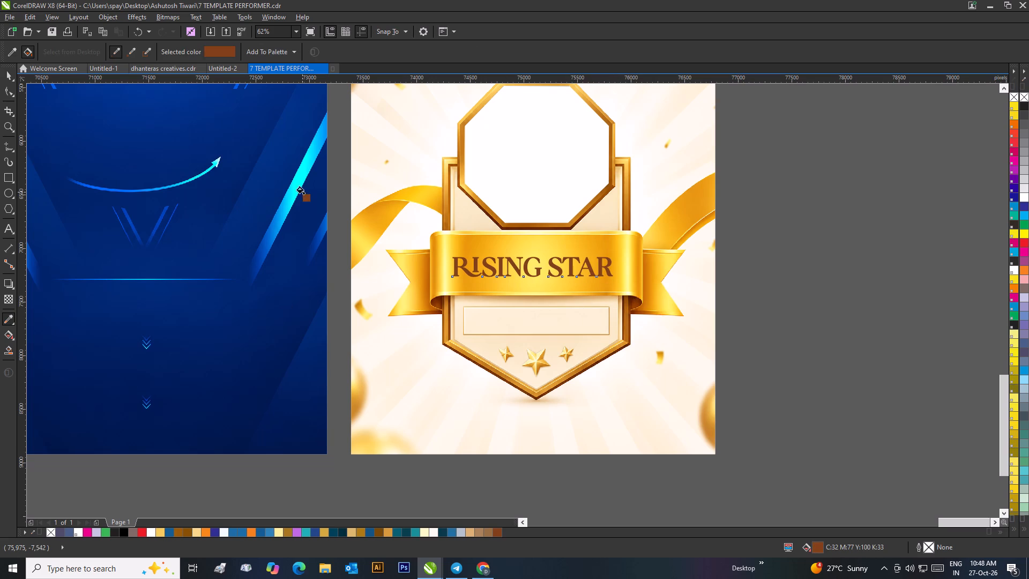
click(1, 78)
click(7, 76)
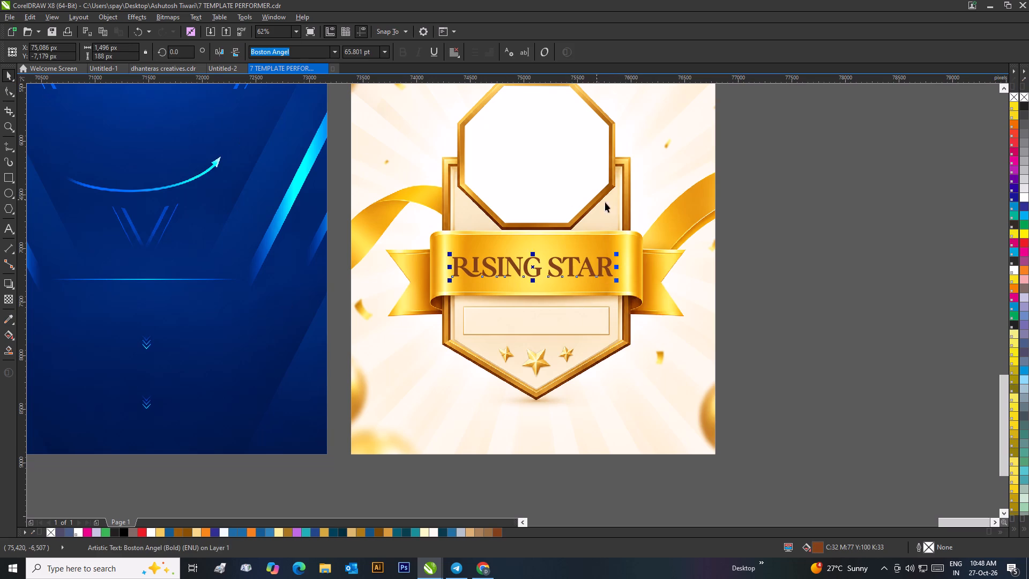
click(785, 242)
Recolor the RISING STAR text with the darker brown sampled from the octagonal frame's bottom edge, C37 M82 Y100 K53.
scroll(578, 241, down, 2)
scroll(508, 304, up, 2)
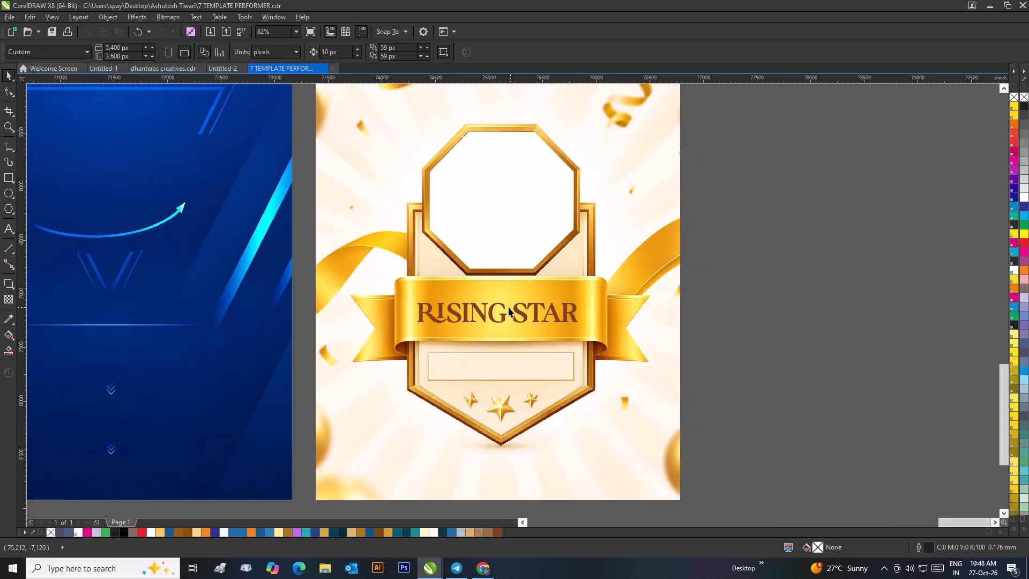
click(505, 307)
scroll(506, 314, up, 1)
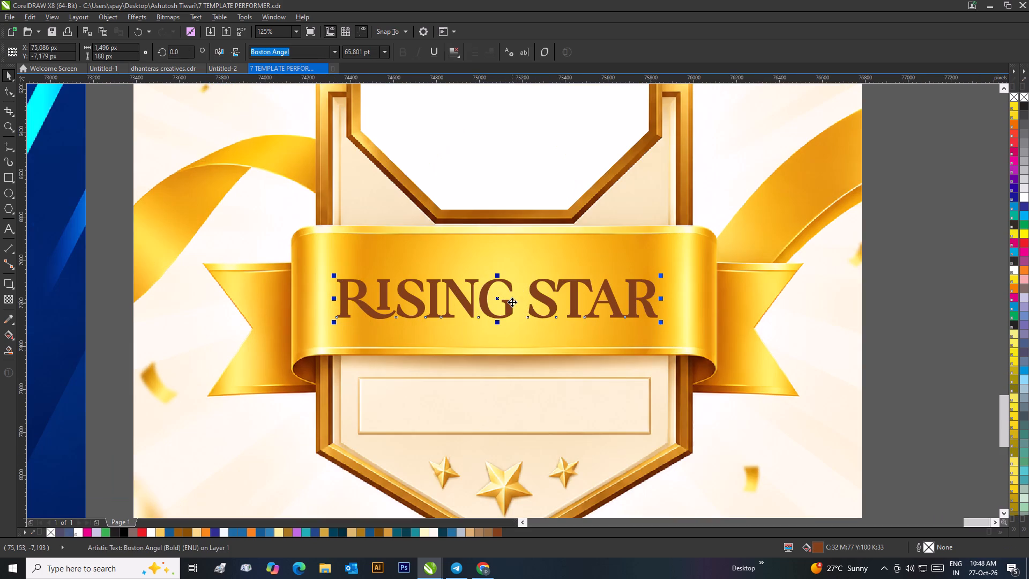
click(8, 315)
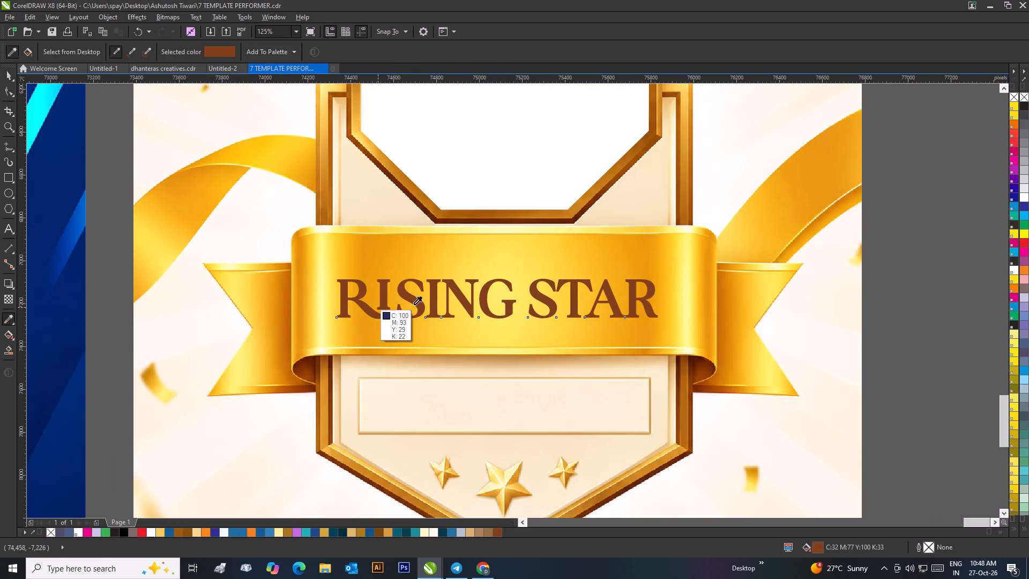
click(443, 221)
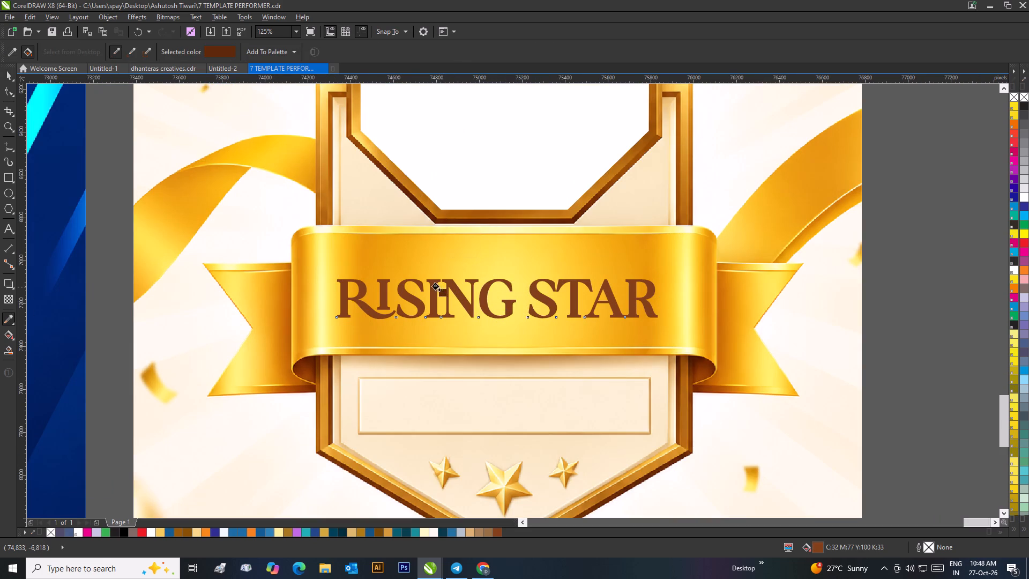
click(433, 288)
click(2, 71)
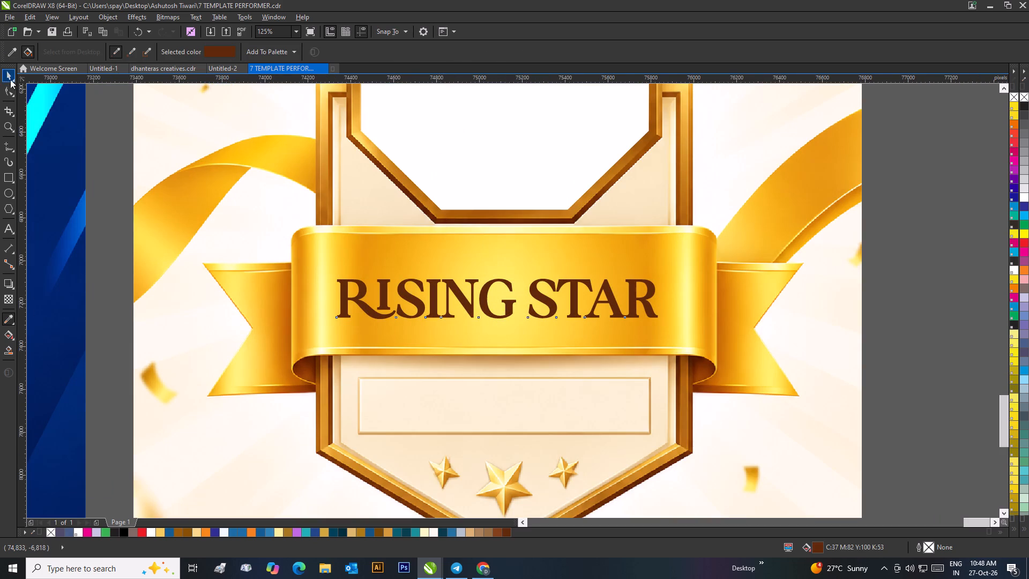
scroll(207, 143, down, 2)
click(858, 375)
Draw a guide rectangle about 1,618 × 485 px around RISING STAR on the ribbon and set its rounded corner to 0 px.
scroll(772, 373, down, 1)
scroll(513, 328, up, 1)
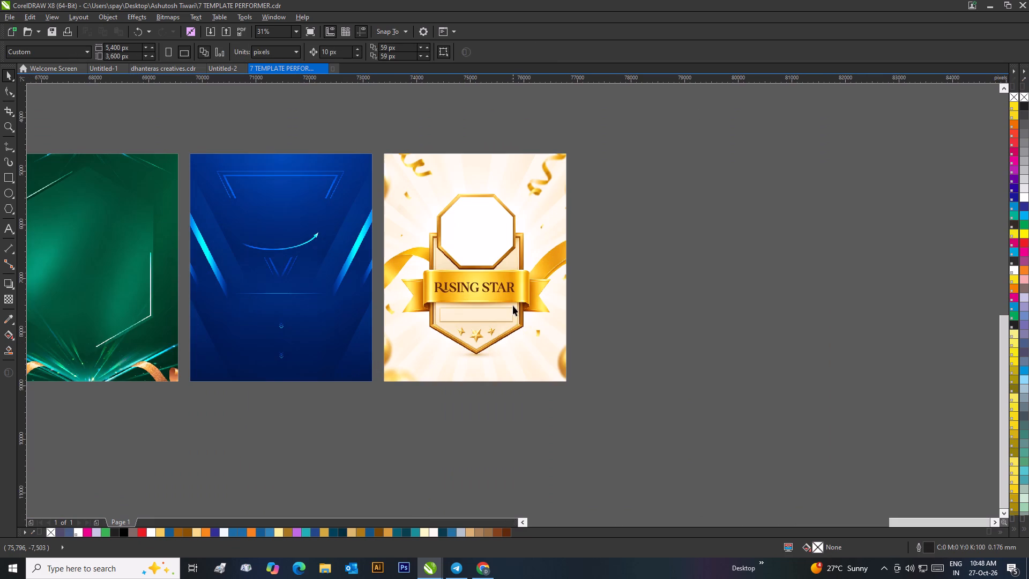
scroll(517, 309, up, 1)
scroll(501, 269, up, 1)
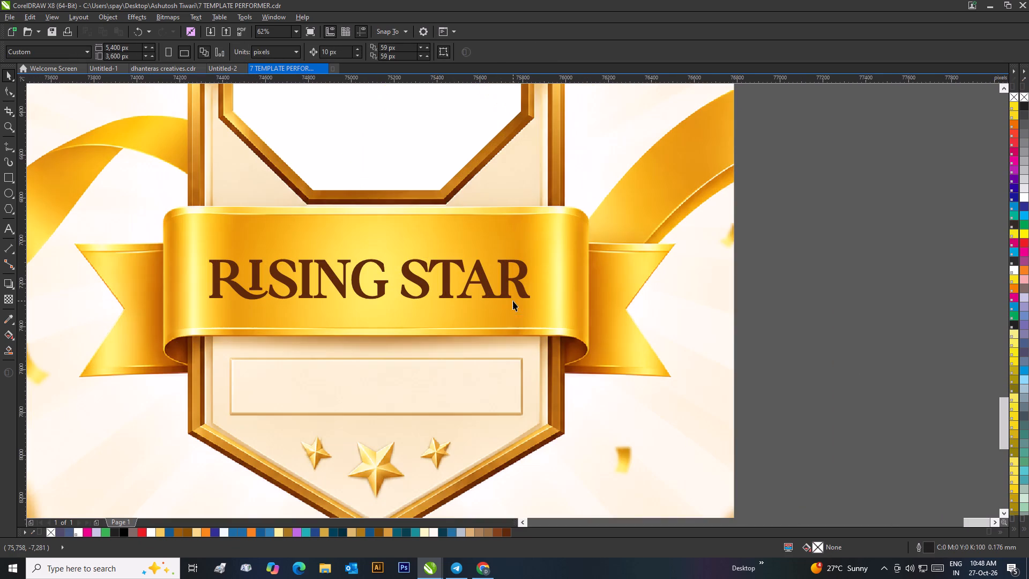
click(5, 176)
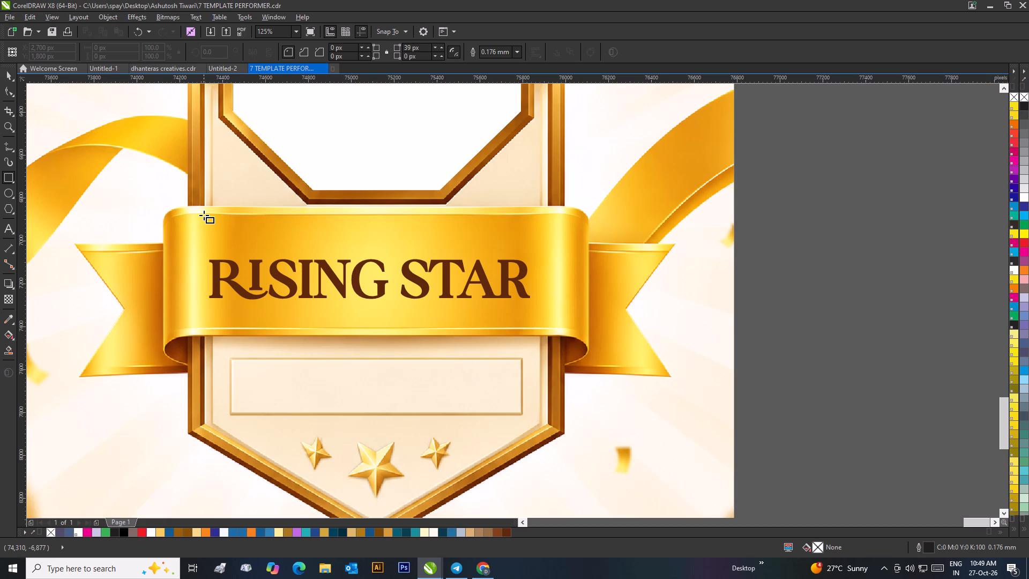
drag(204, 215, 550, 319)
drag(423, 48, 392, 51)
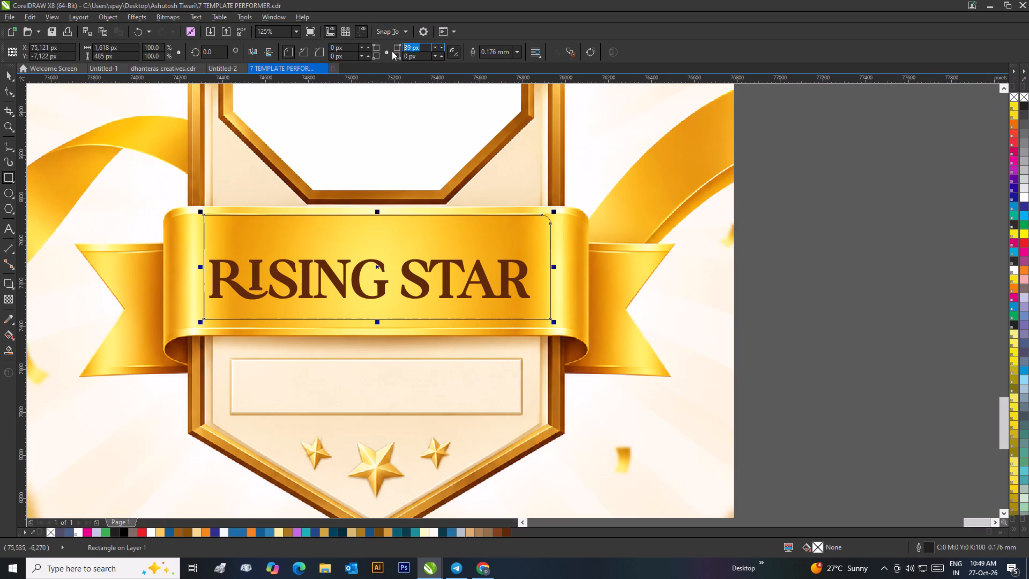
key(BackSpace)
text(00)
key(Return)
click(12, 72)
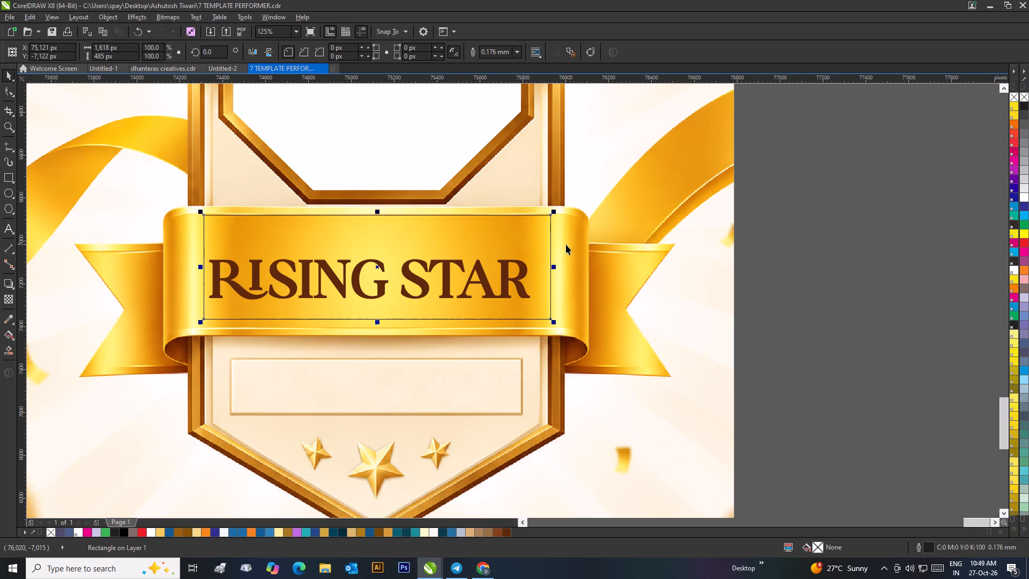
Fit the guide rectangle to the ribbon's front face, narrowing it to about 1,604 px and extending its bottom edge to the lower trim.
scroll(563, 251, up, 1)
drag(493, 332, 488, 352)
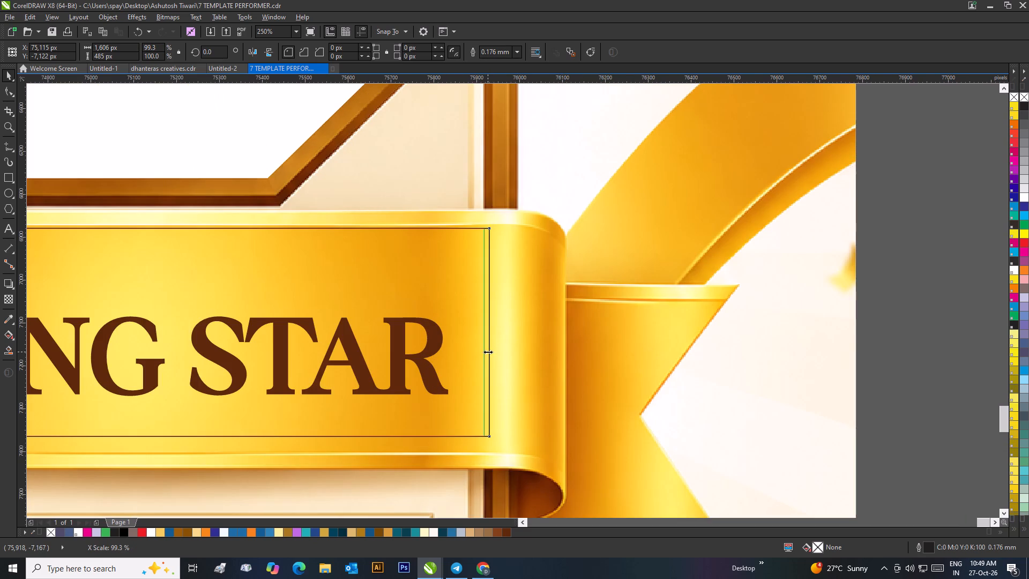
drag(488, 352, 488, 352)
scroll(488, 352, down, 4)
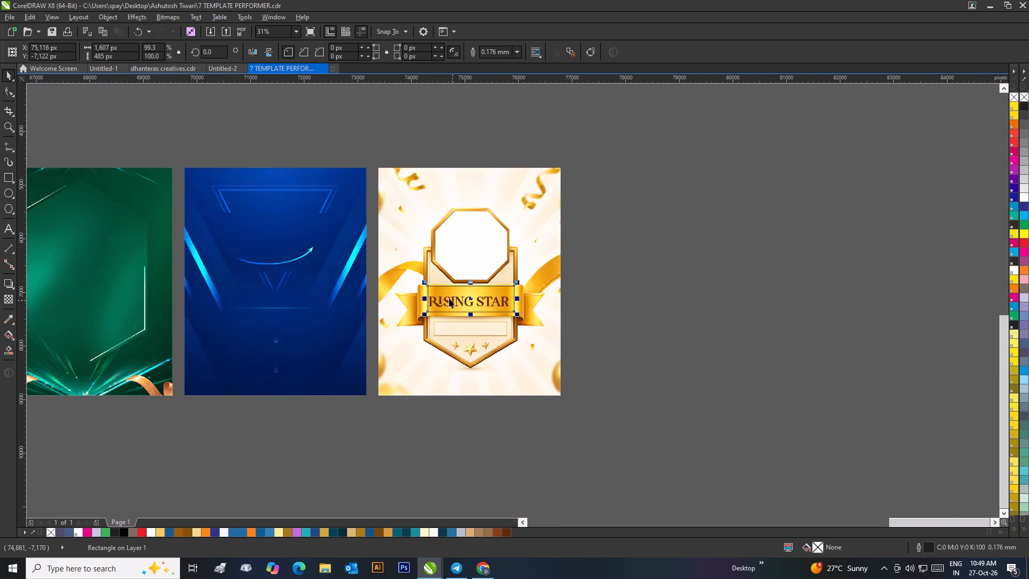
scroll(448, 296, up, 4)
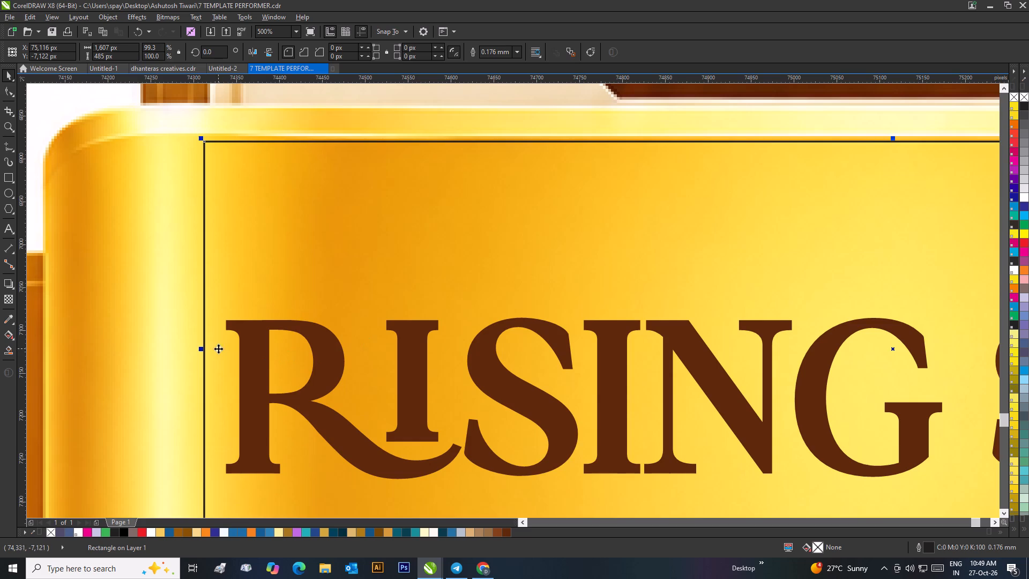
drag(200, 349, 202, 355)
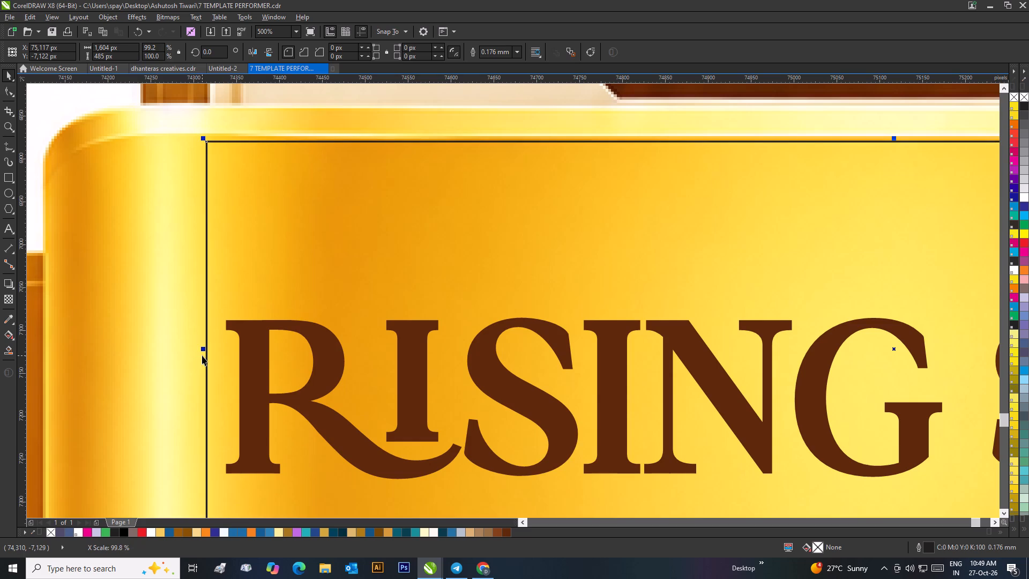
click(206, 350)
scroll(209, 348, down, 2)
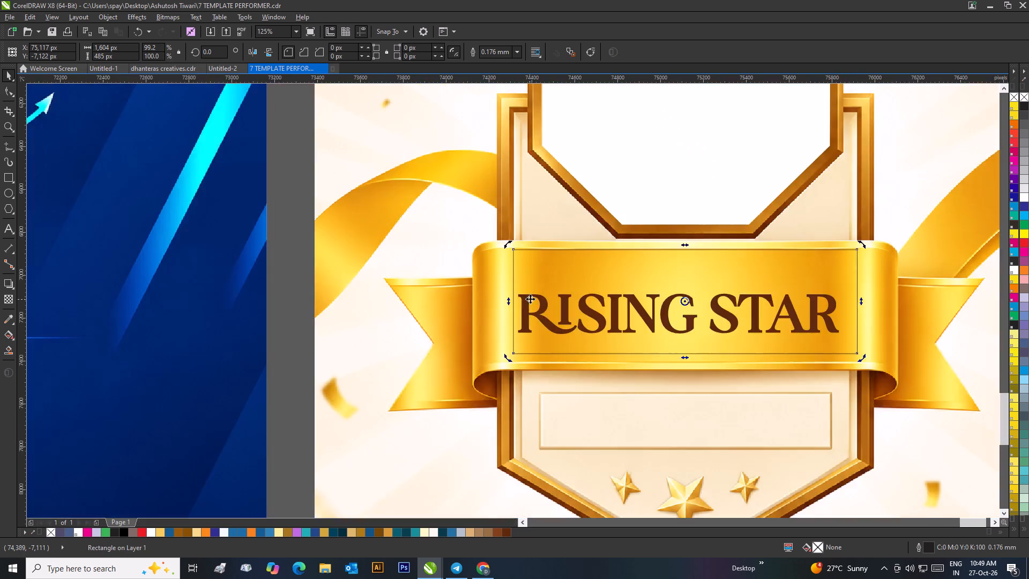
scroll(533, 299, down, 2)
click(689, 293)
scroll(581, 308, up, 3)
click(595, 216)
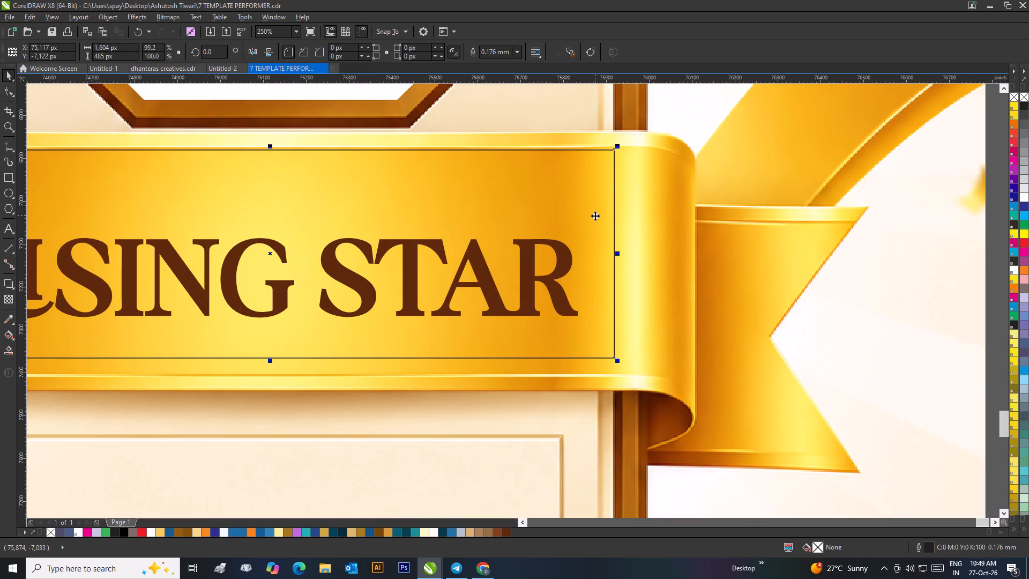
drag(269, 362, 272, 378)
scroll(304, 172, down, 1)
click(896, 333)
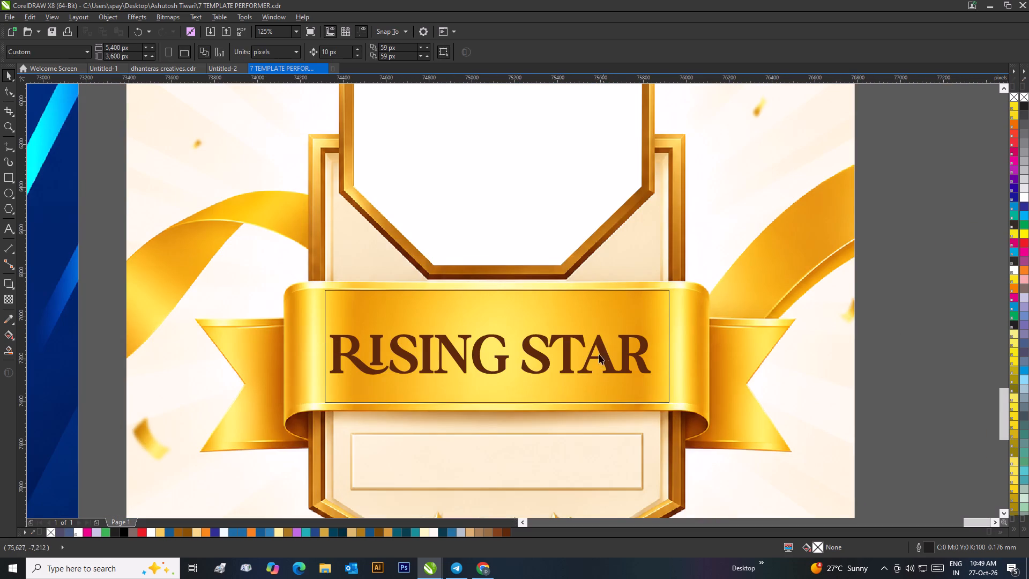
Center the RISING STAR text horizontally and vertically on the guide rectangle.
click(577, 339)
shift+click(576, 301)
text(ce)
scroll(574, 303, down, 3)
click(605, 307)
Delete the guide rectangle from the gold ribbon.
scroll(537, 311, up, 3)
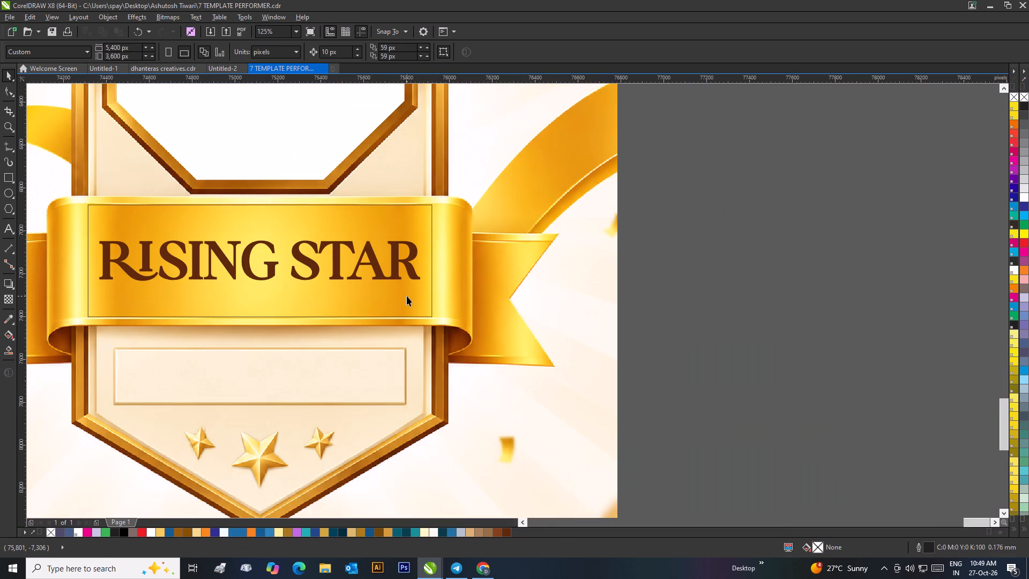
click(407, 296)
key(Delete)
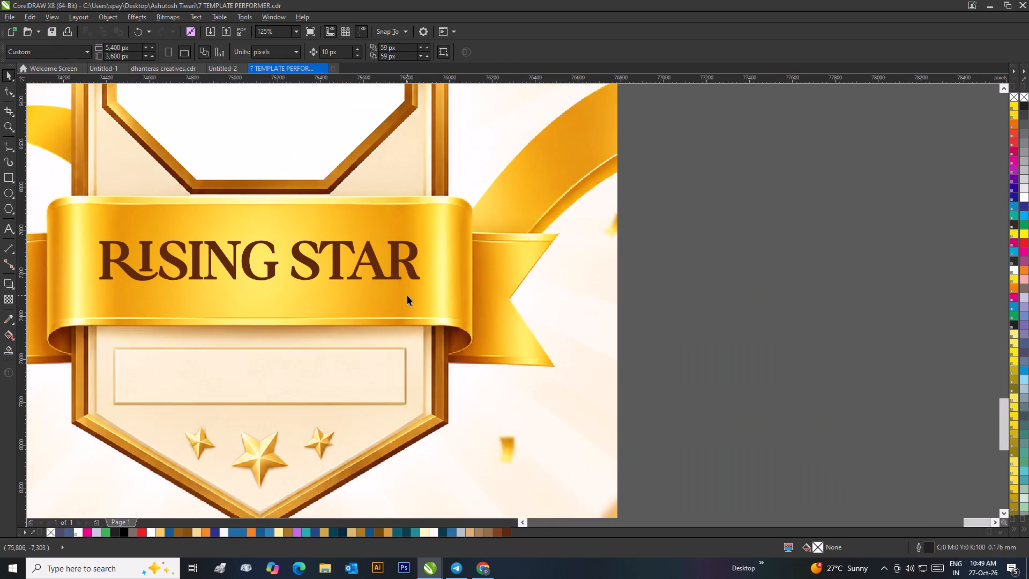
scroll(407, 295, down, 3)
click(673, 307)
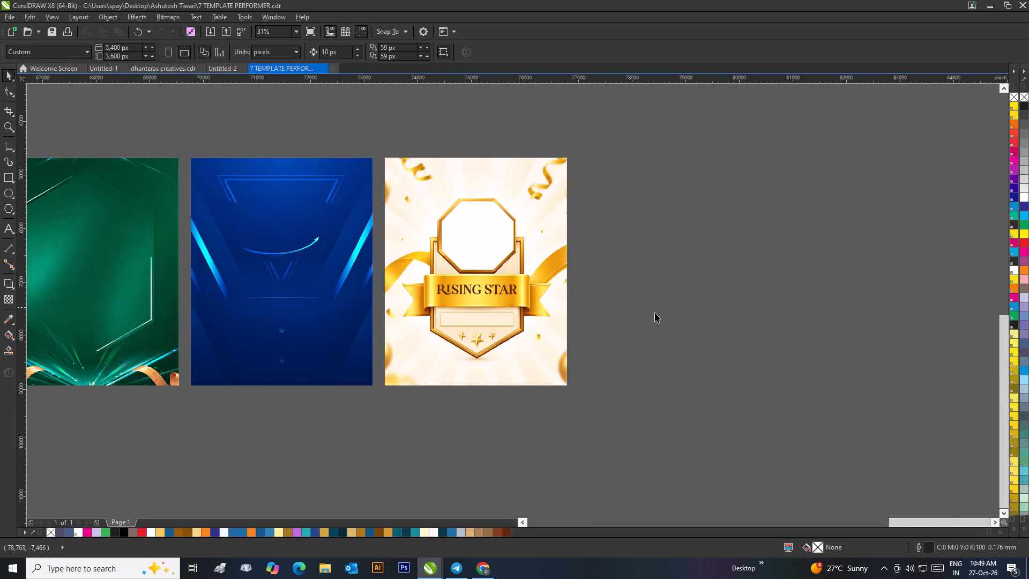
Copy the SPEY logo from the Half-Yearly Sales Champion page onto the green page and recolor it light gold #F7D788.
click(647, 254)
scroll(635, 258, down, 1)
scroll(407, 315, up, 1)
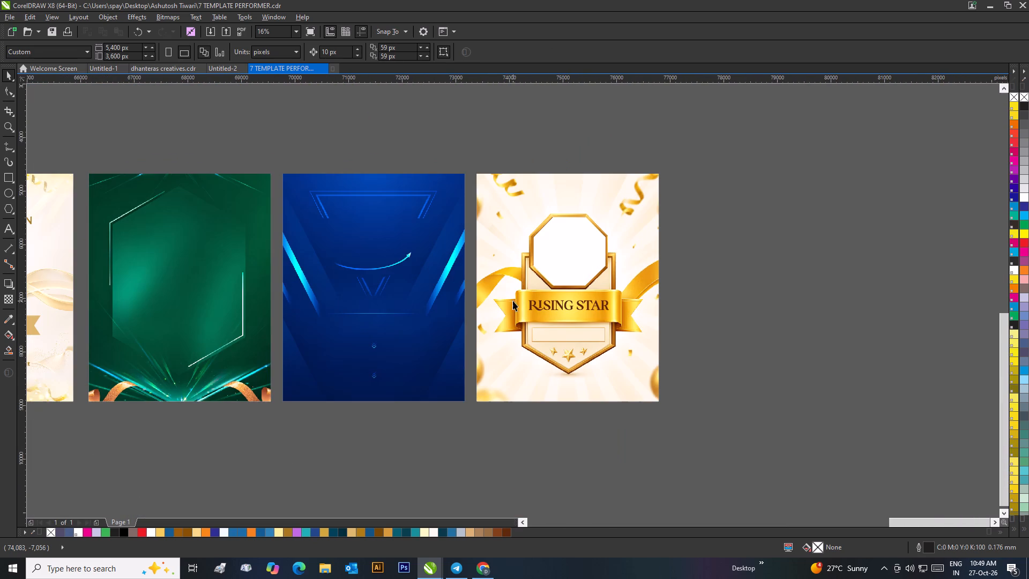
click(691, 280)
click(582, 130)
scroll(457, 165, down, 1)
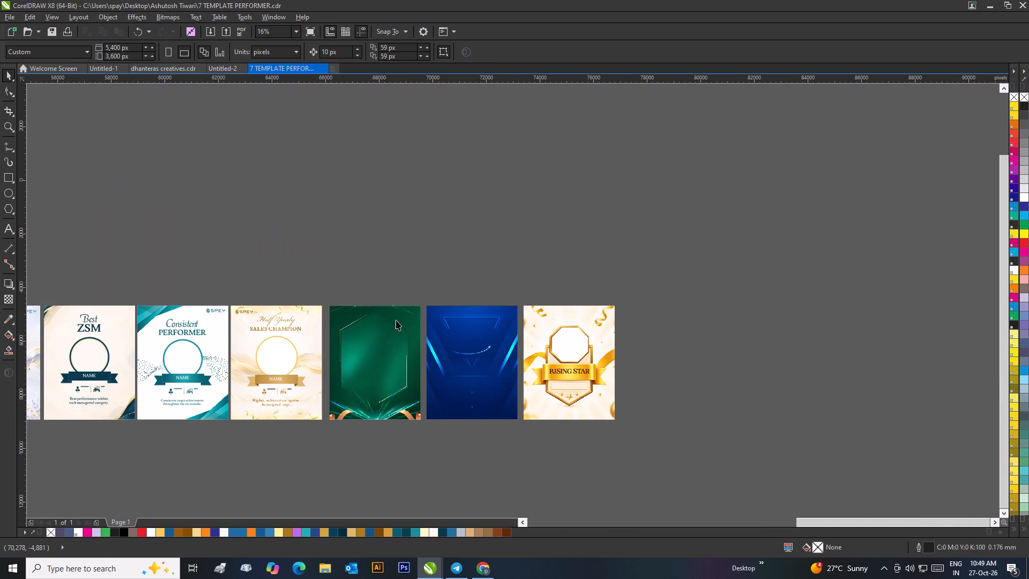
click(249, 311)
drag(242, 311, 336, 321)
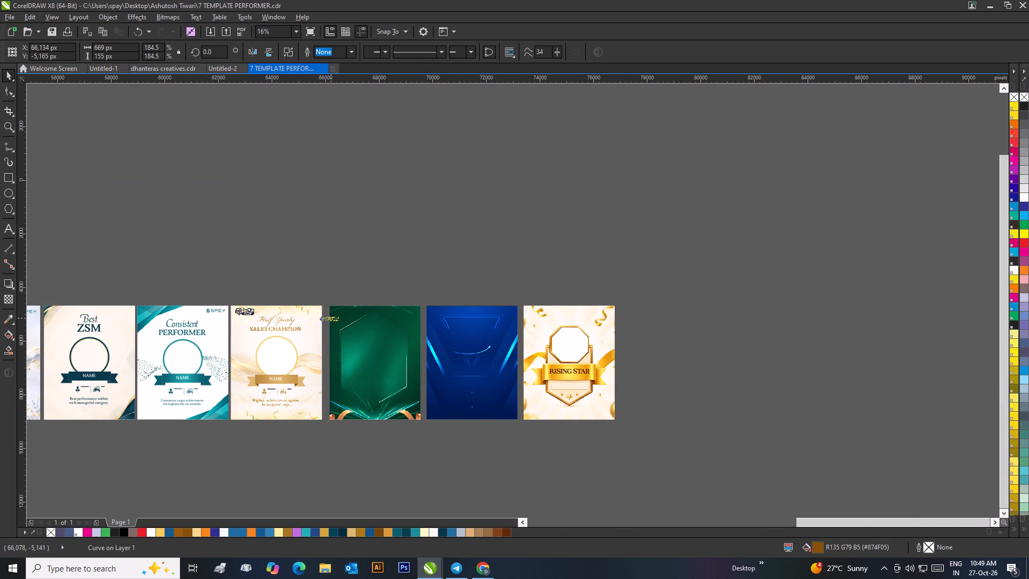
drag(336, 321, 347, 320)
right_click(347, 320)
scroll(347, 320, up, 3)
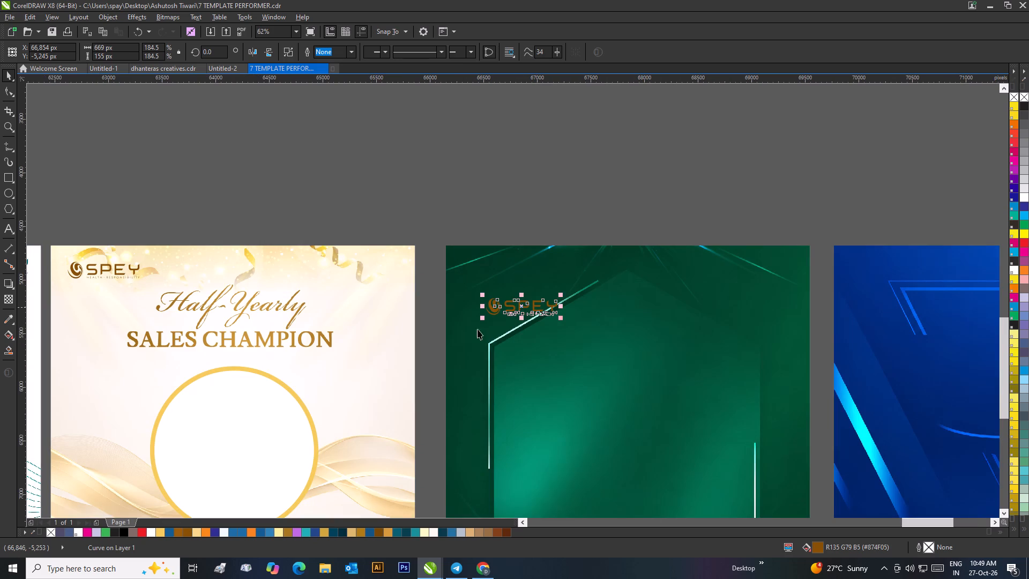
click(194, 533)
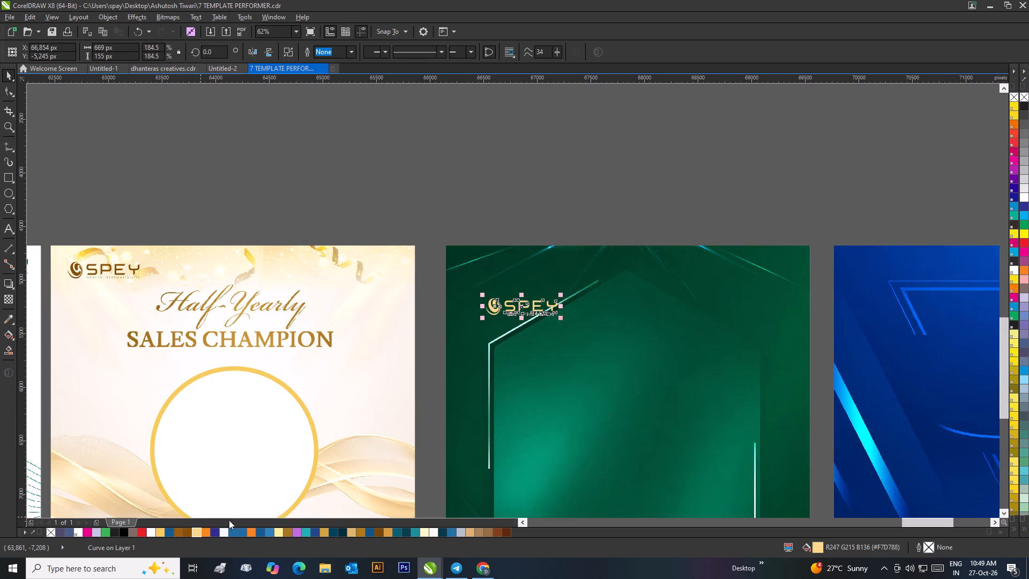
Move the light gold SPEY logo up into the green page's upper-left corner.
click(508, 233)
drag(528, 307, 507, 269)
click(526, 213)
Copy the SPEY logo from the green page to the blue page's upper-left corner and recolor it white.
scroll(509, 218, down, 2)
scroll(594, 331, up, 1)
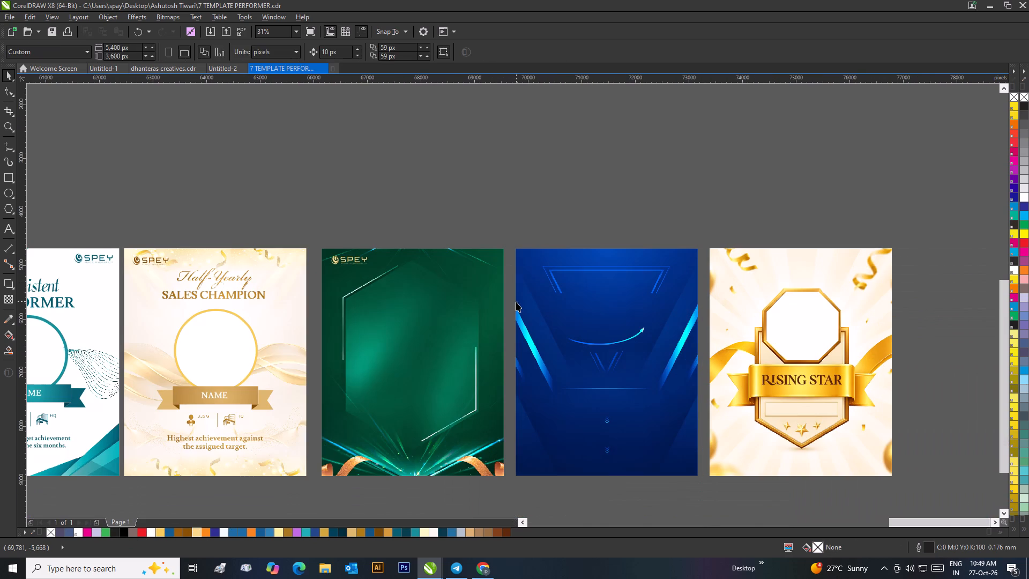
click(366, 258)
drag(355, 261, 554, 263)
right_click(554, 263)
click(151, 532)
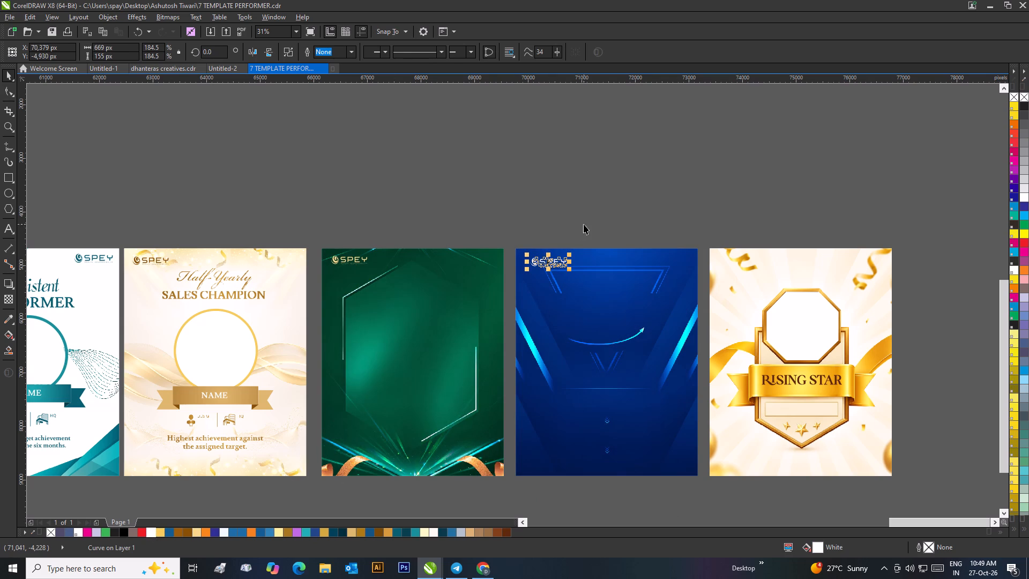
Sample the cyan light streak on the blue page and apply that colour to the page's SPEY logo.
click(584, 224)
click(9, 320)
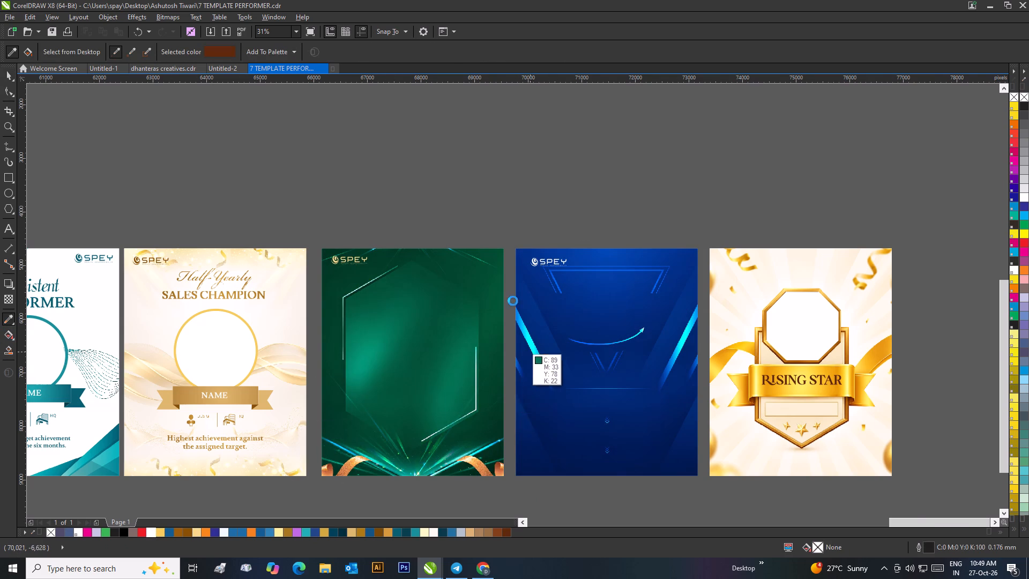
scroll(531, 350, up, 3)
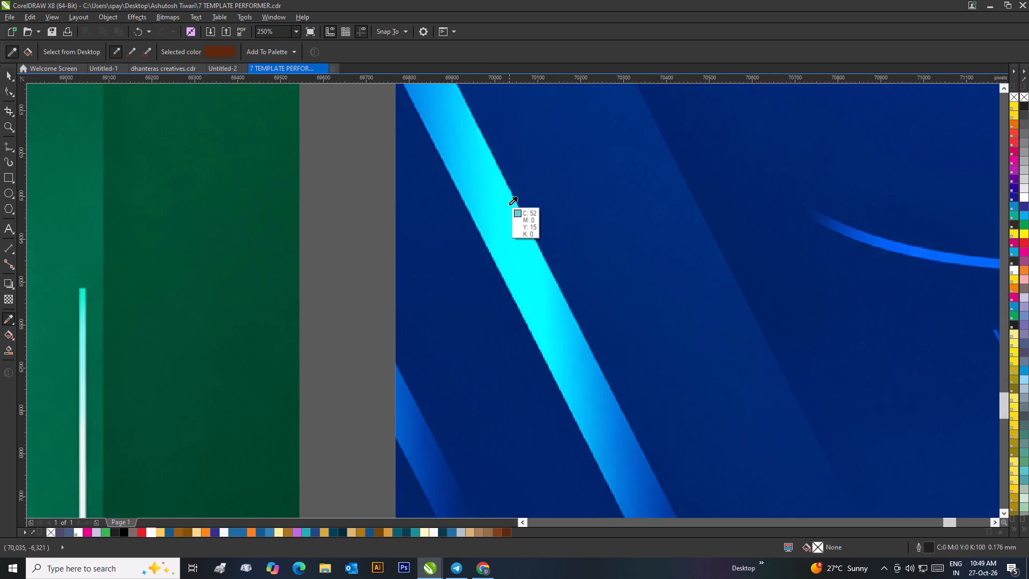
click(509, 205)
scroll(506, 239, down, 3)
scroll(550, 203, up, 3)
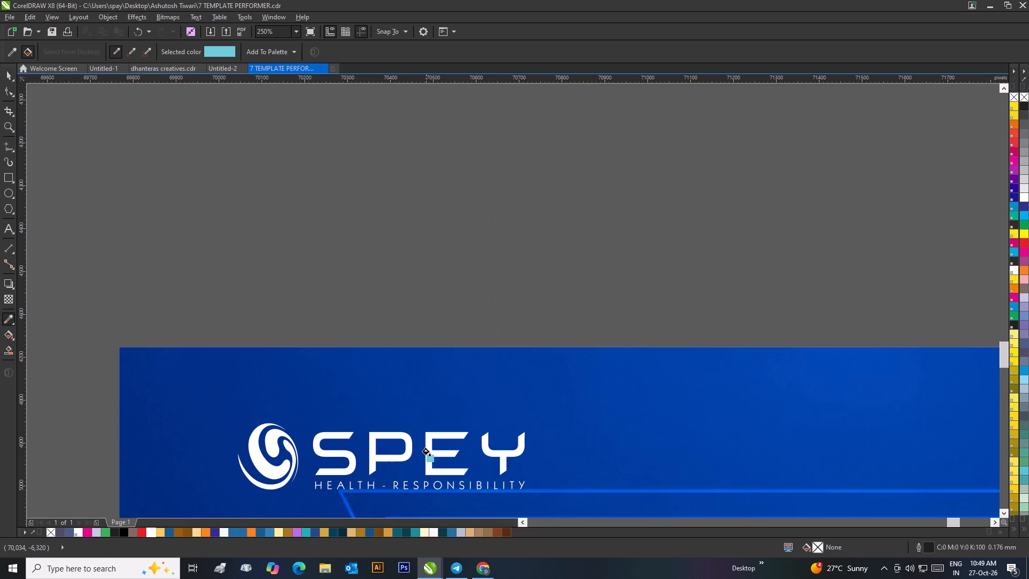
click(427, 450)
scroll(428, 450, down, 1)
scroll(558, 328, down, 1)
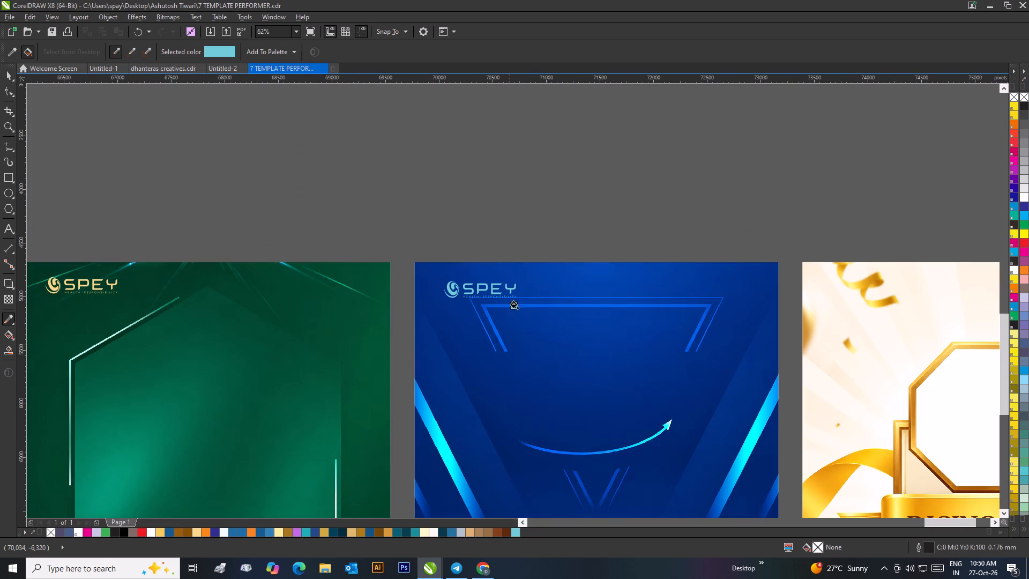
Recolor the blue page's SPEY logo to light sky blue RGB 150, 225, 255 (#96E1FF).
click(9, 77)
click(448, 155)
drag(575, 222, 409, 321)
click(1023, 216)
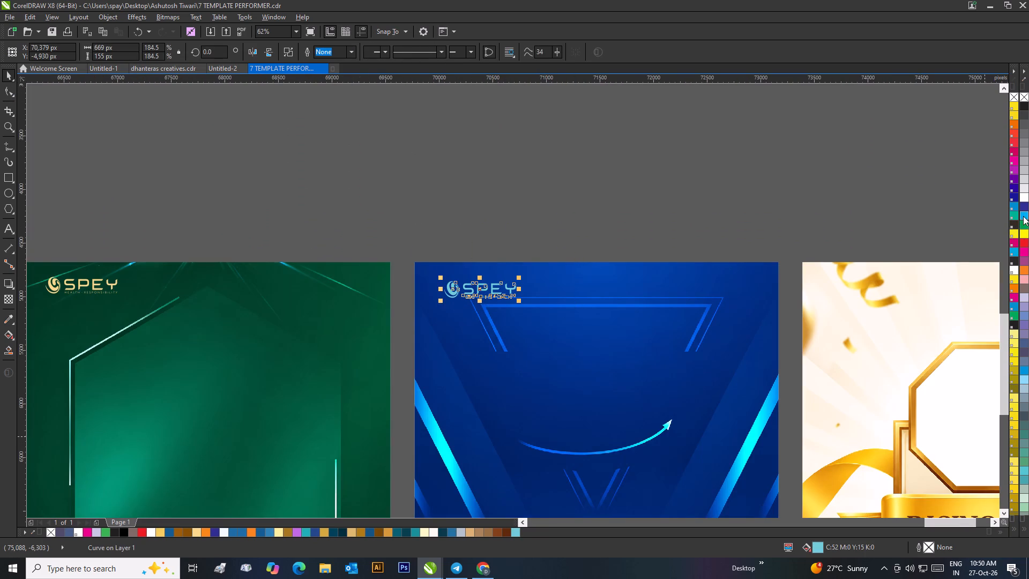
double_click(821, 547)
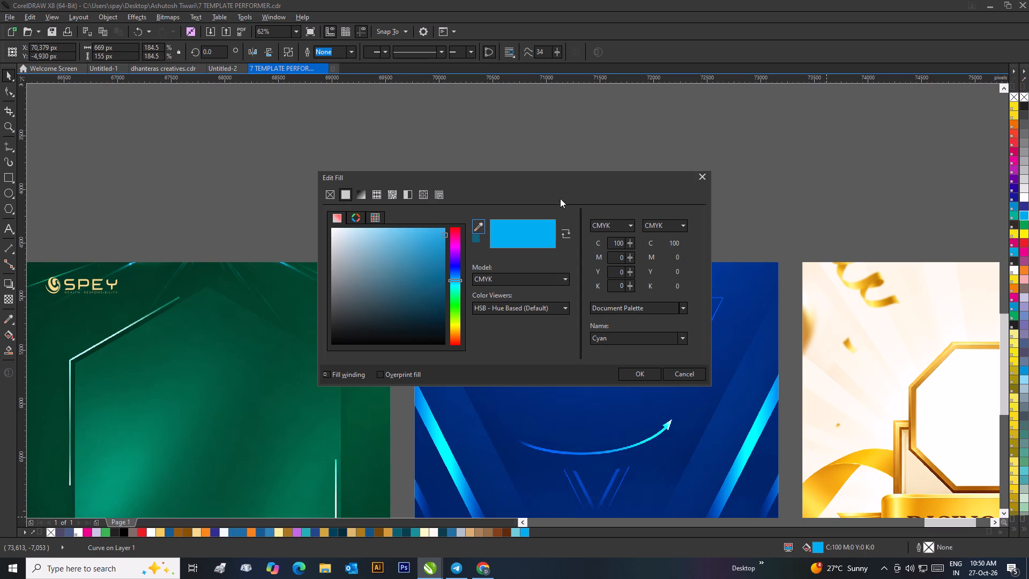
drag(557, 184, 876, 159)
drag(614, 176, 926, 165)
click(719, 224)
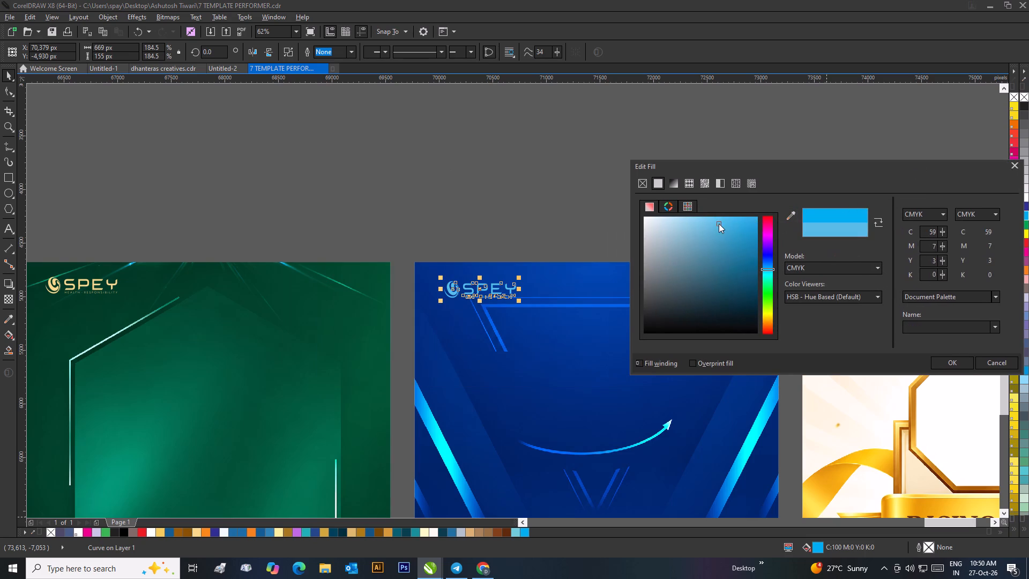
click(717, 214)
click(701, 223)
click(817, 268)
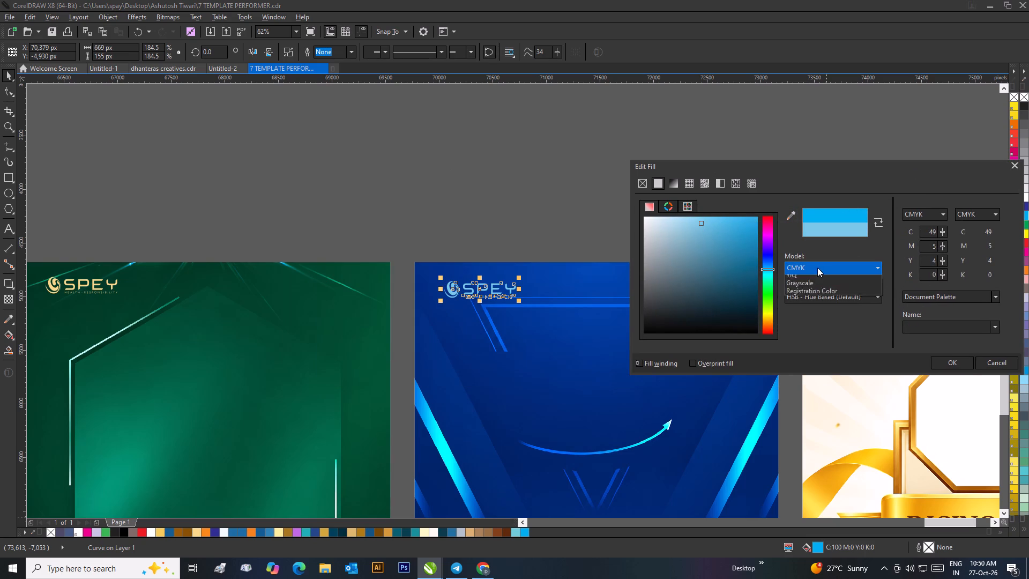
click(803, 293)
click(704, 240)
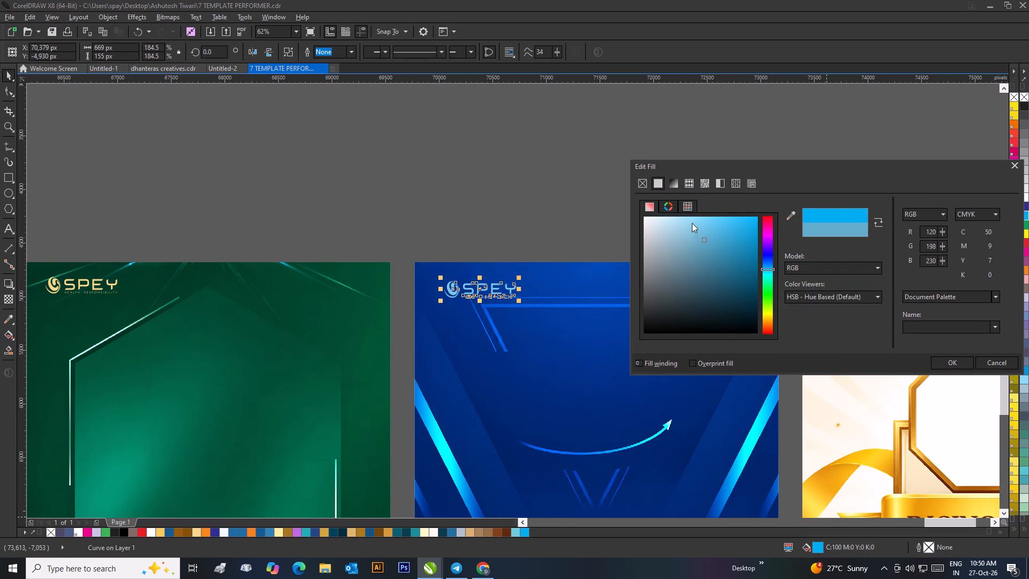
click(690, 217)
click(963, 362)
click(734, 202)
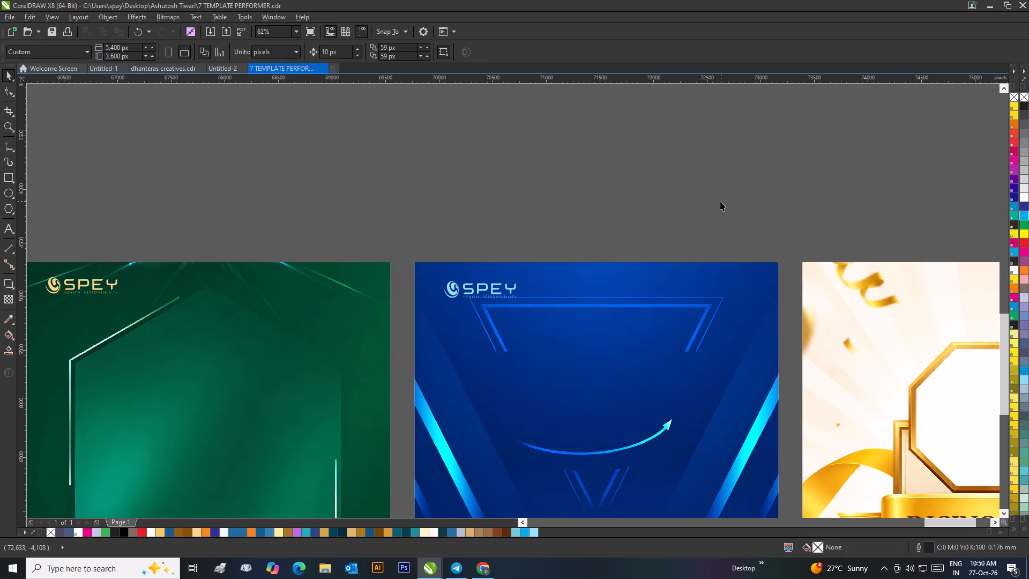
Copy the SPEY logo from the blue page to the top of the gold RISING STAR page, centering it horizontally.
scroll(460, 189, down, 2)
scroll(599, 365, up, 1)
click(818, 294)
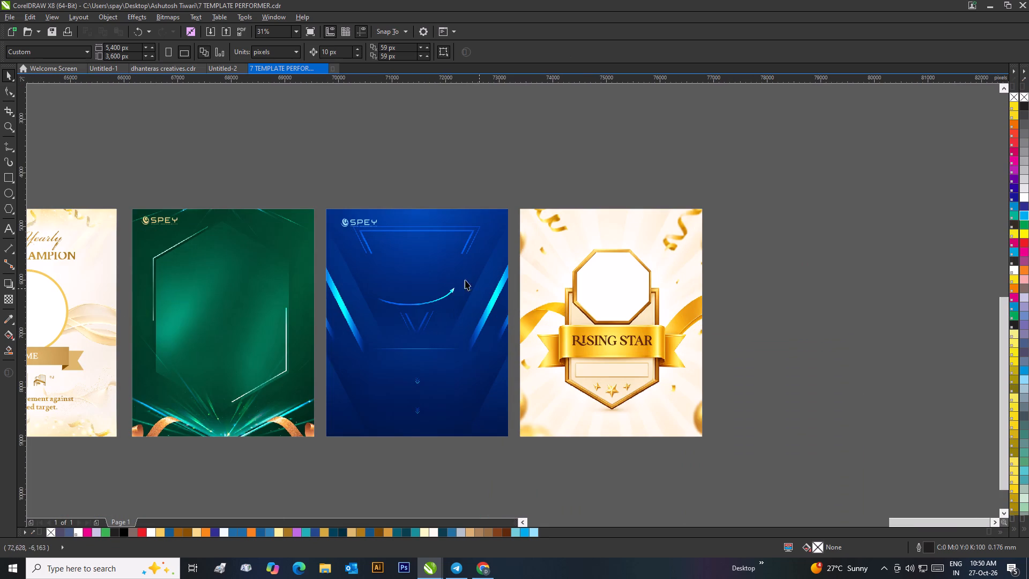
click(374, 225)
drag(363, 224, 585, 222)
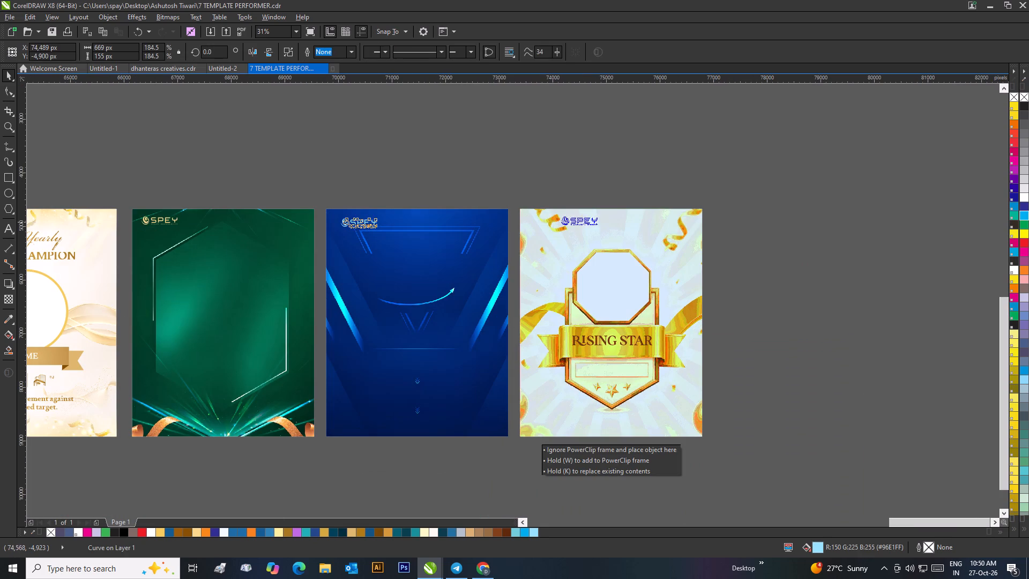
drag(585, 222, 613, 223)
right_click(613, 223)
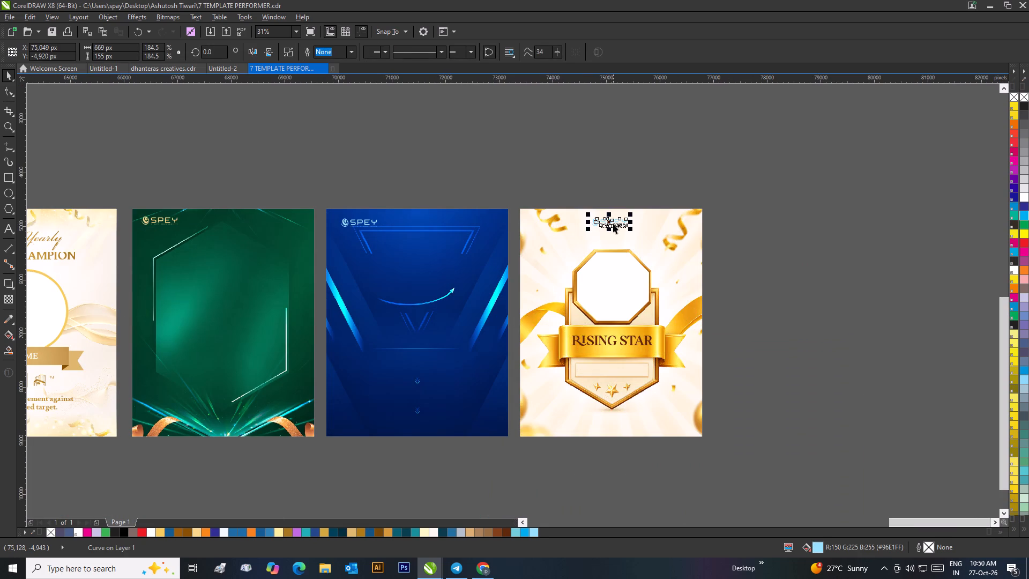
shift+click(643, 227)
key(c)
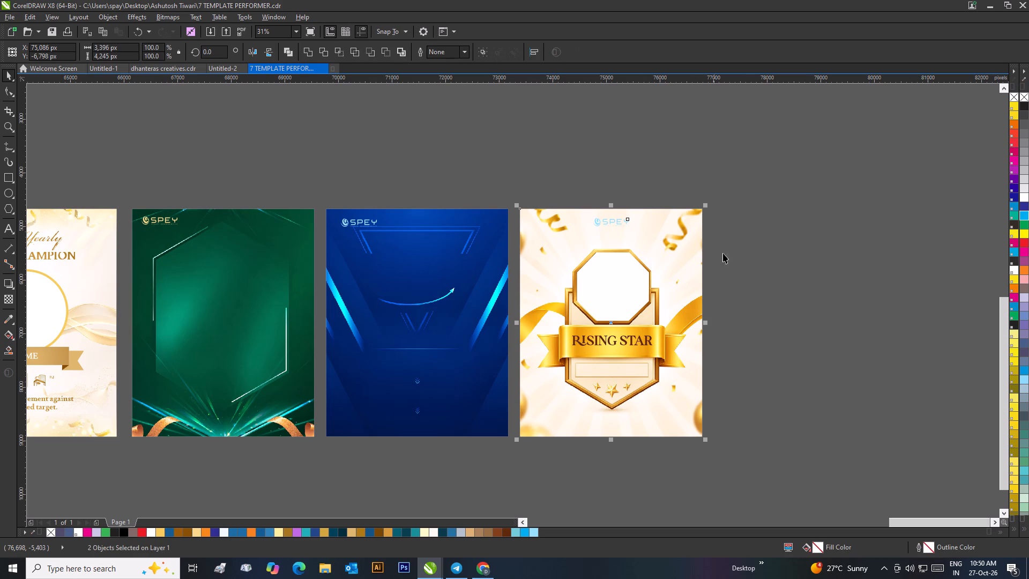
click(745, 255)
Recolor the SPEY logo on the gold RISING STAR page dark brown.
click(612, 220)
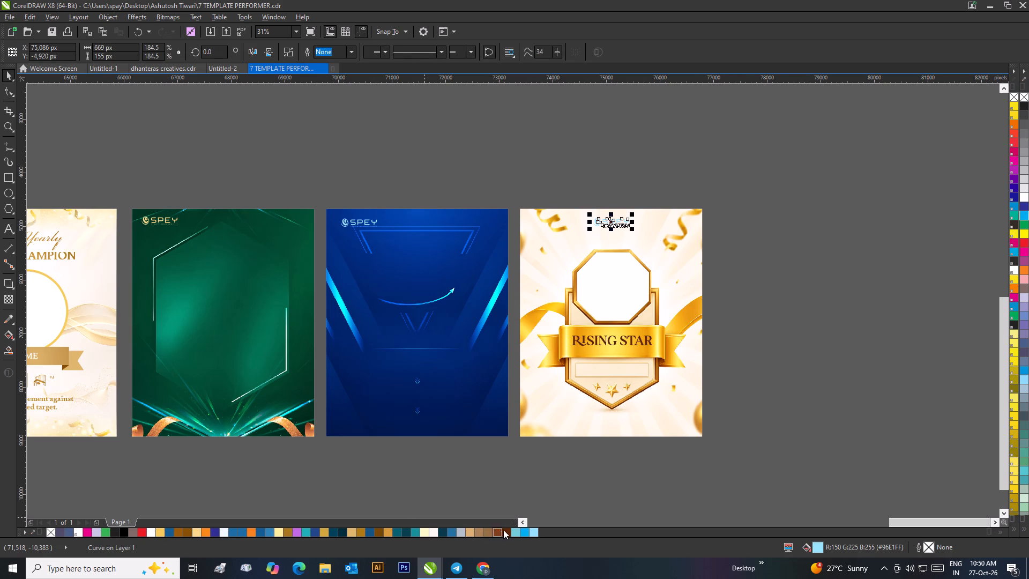
click(506, 530)
click(779, 381)
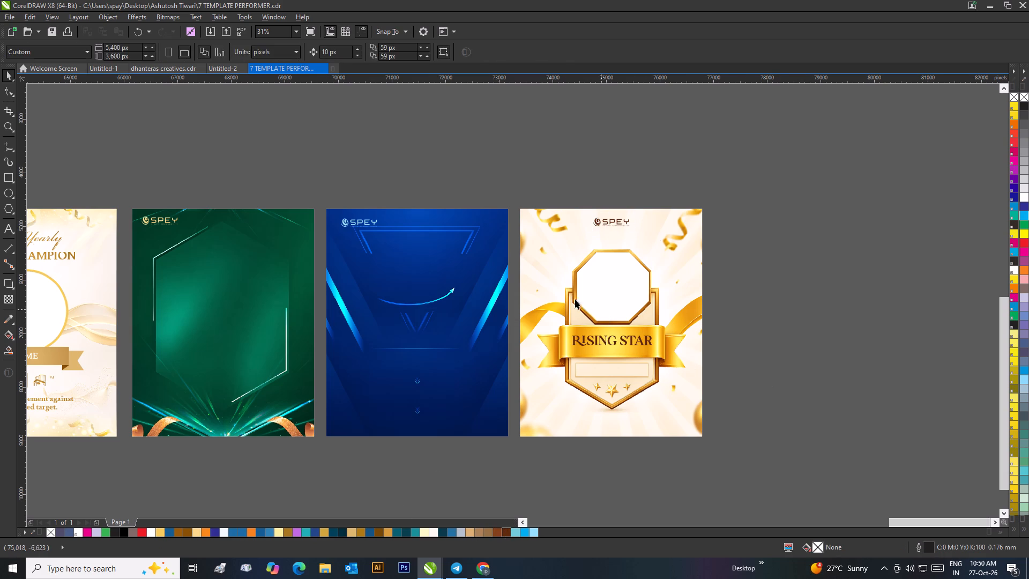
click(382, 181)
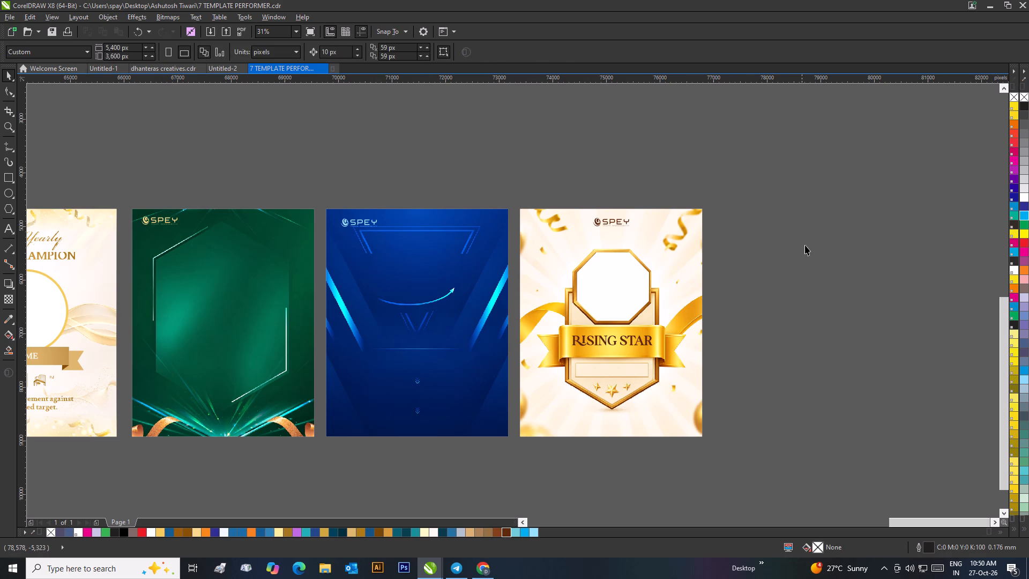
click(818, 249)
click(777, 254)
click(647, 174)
Move the Collection Champion page over beside the Rising Star page, in line with the row of templates.
scroll(613, 188, down, 1)
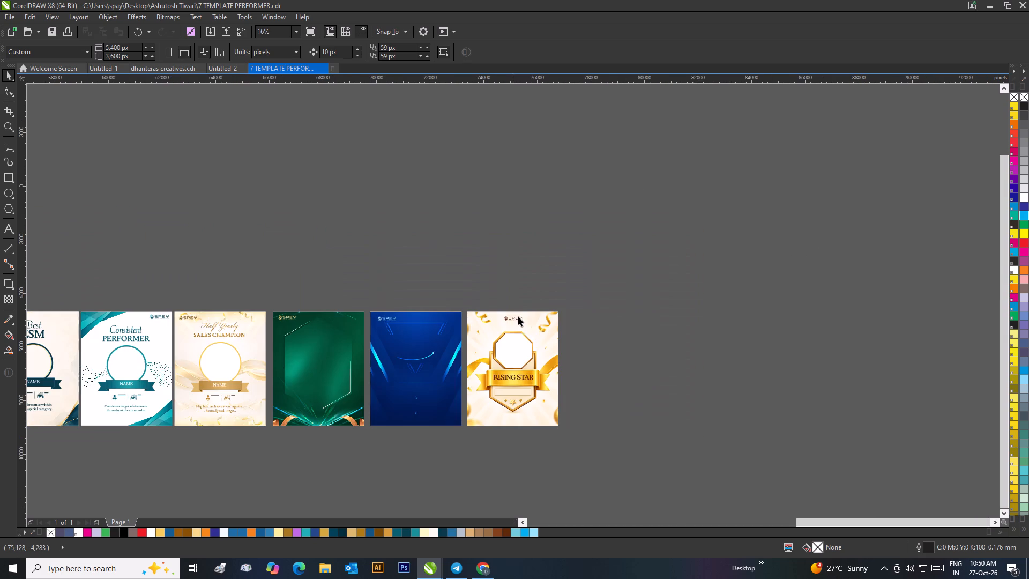
scroll(518, 343, down, 1)
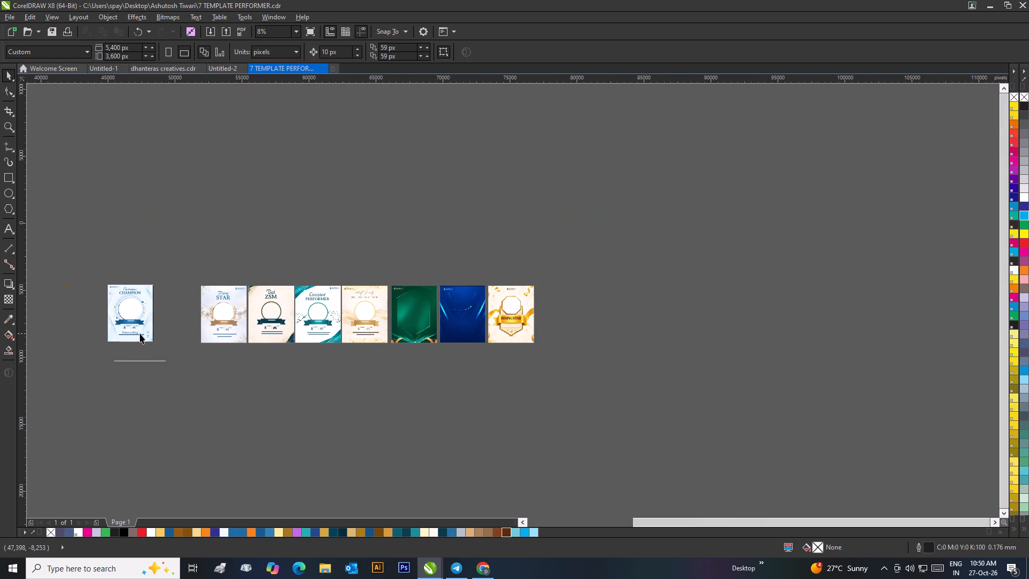
drag(78, 271, 173, 347)
scroll(145, 329, up, 1)
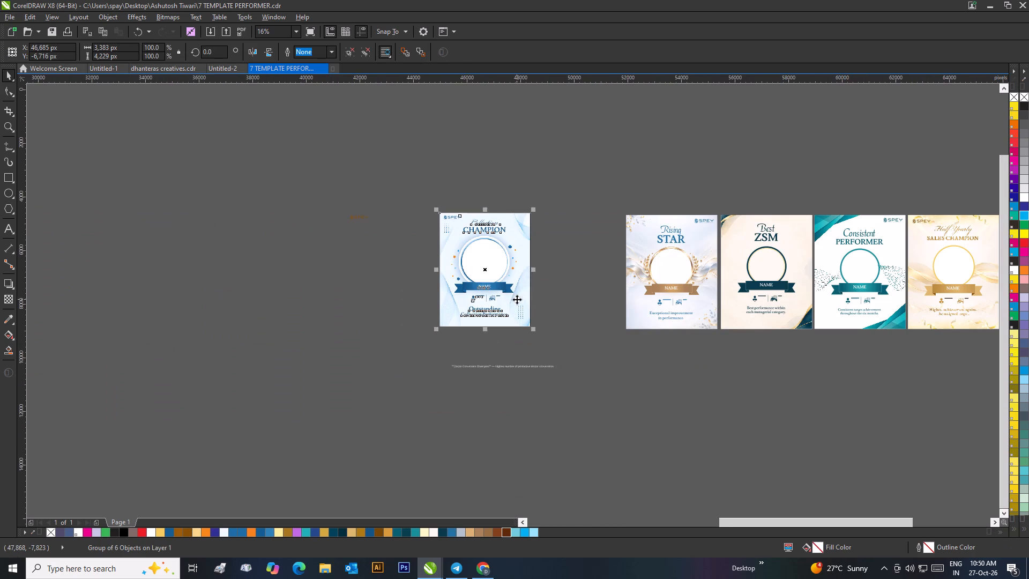
drag(502, 285, 591, 290)
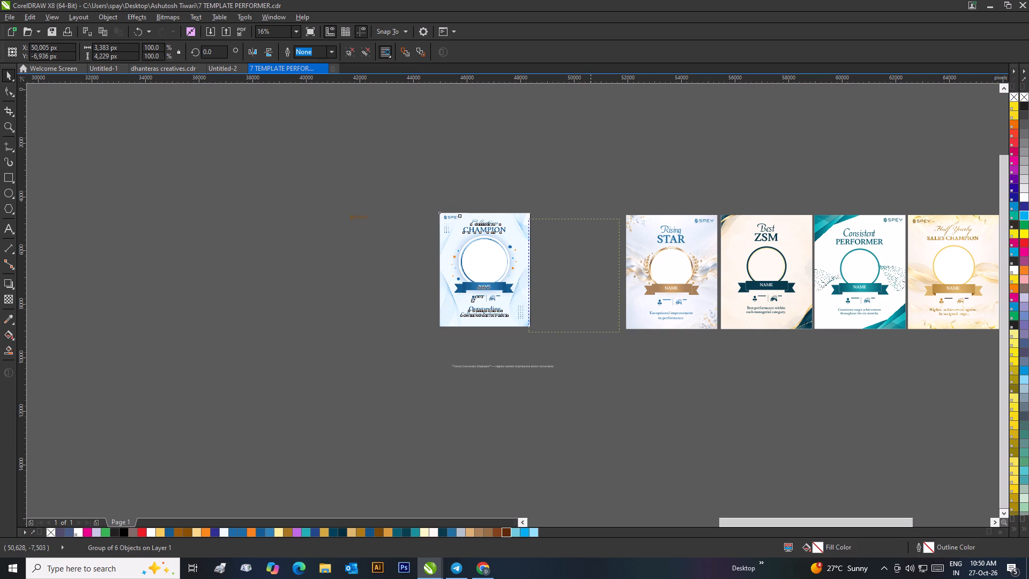
drag(591, 290, 591, 288)
click(650, 375)
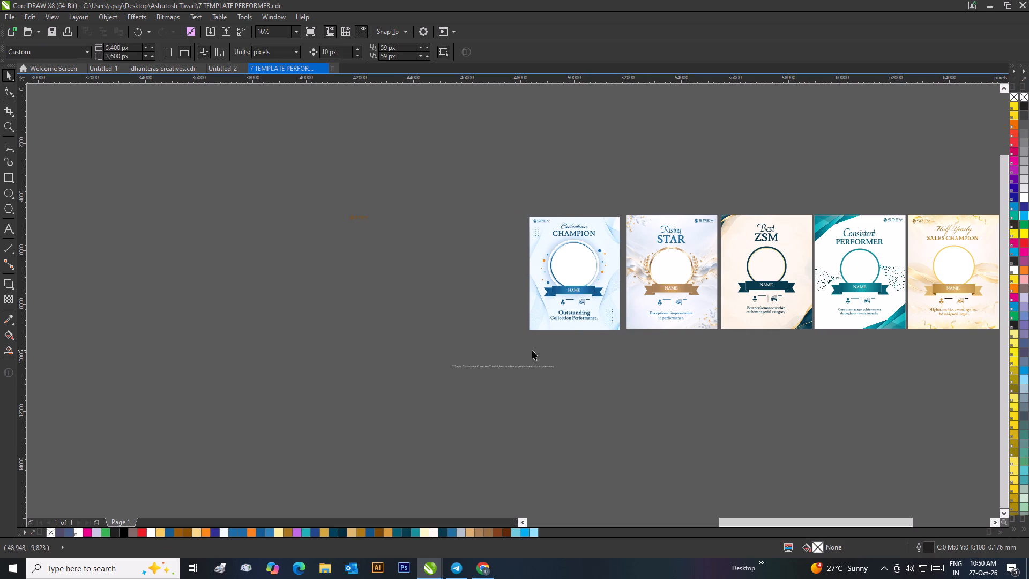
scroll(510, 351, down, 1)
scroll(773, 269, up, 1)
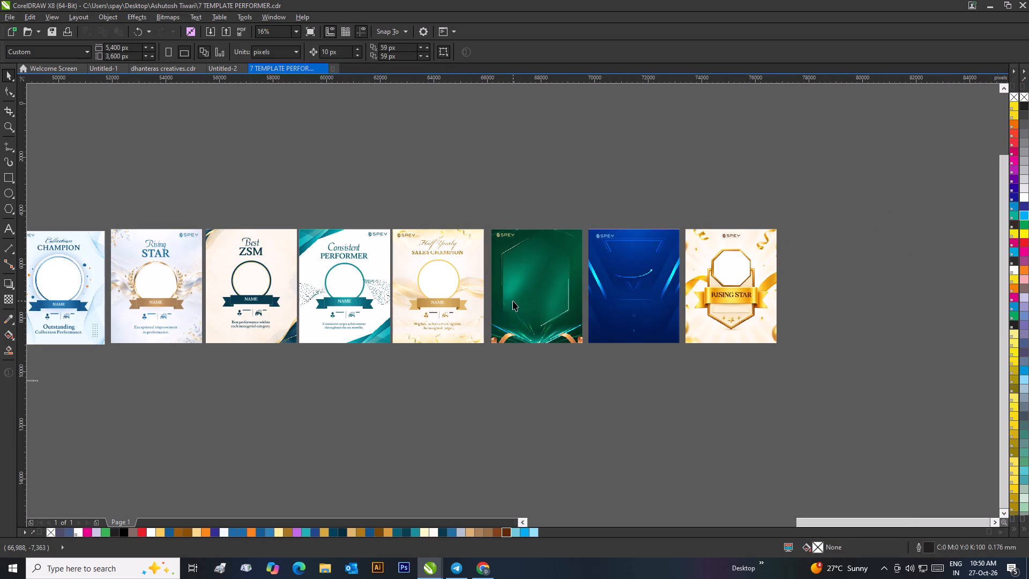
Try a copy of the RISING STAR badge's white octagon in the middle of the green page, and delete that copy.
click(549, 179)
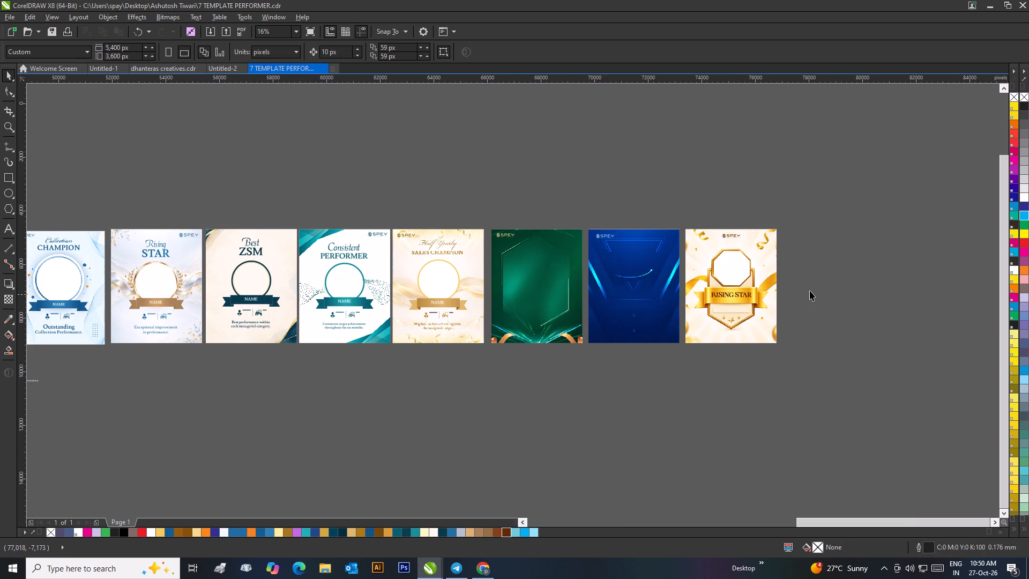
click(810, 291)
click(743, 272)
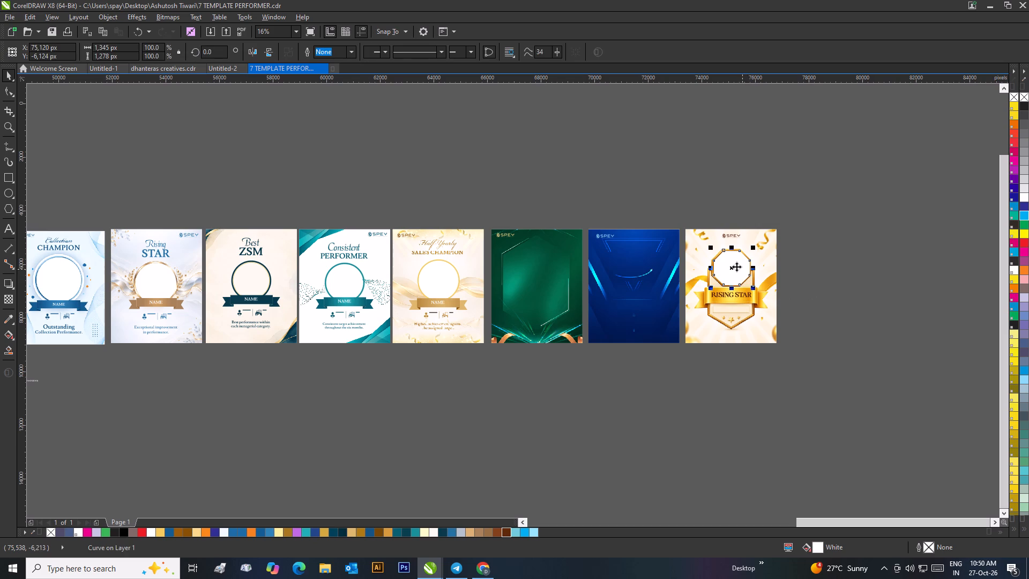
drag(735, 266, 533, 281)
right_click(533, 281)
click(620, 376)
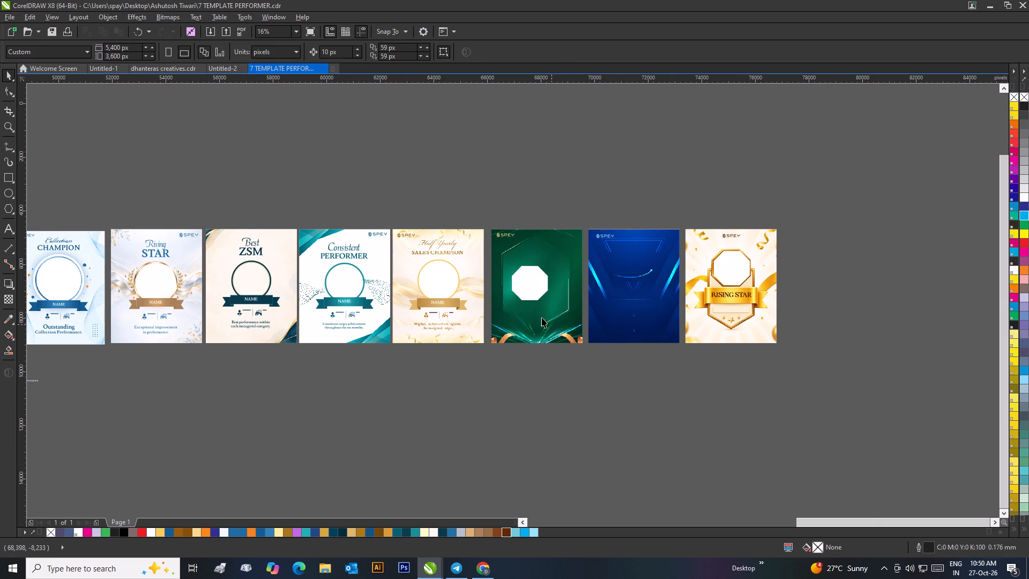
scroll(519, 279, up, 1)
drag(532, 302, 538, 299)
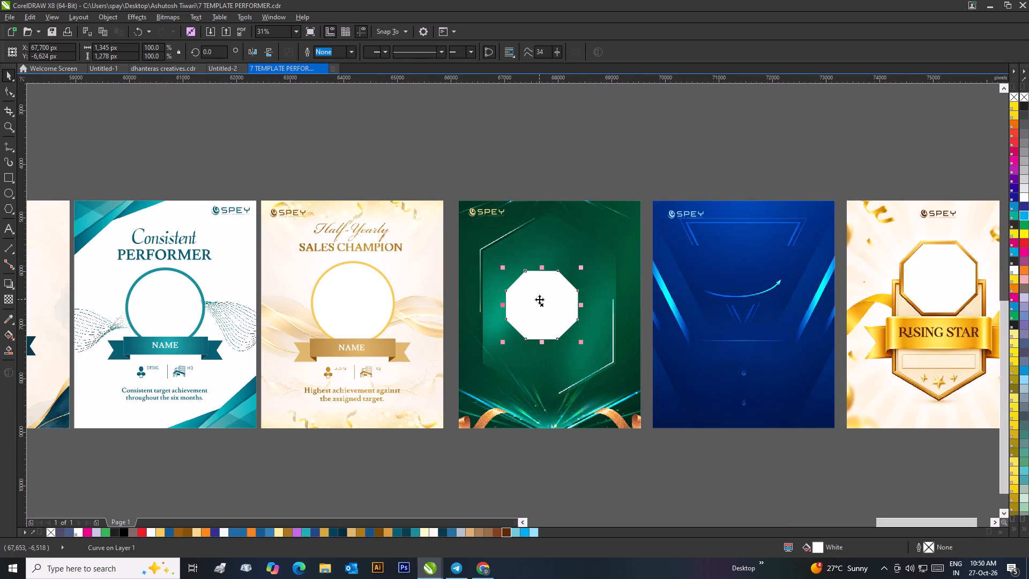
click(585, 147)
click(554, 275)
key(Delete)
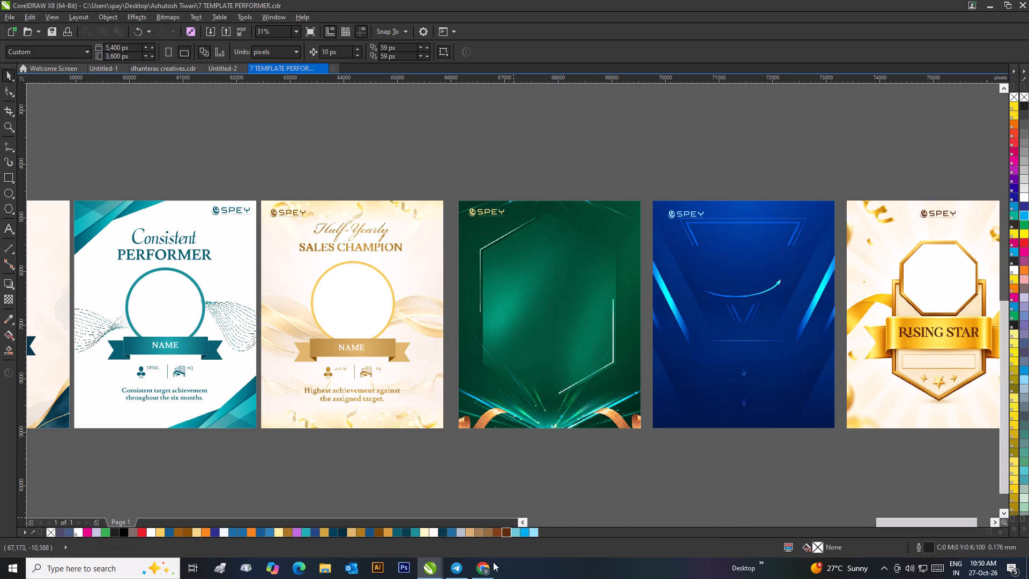
Switch to Chrome, close the Pinterest page, and search Google Images for "photo frame shapes" in a new tab.
click(479, 570)
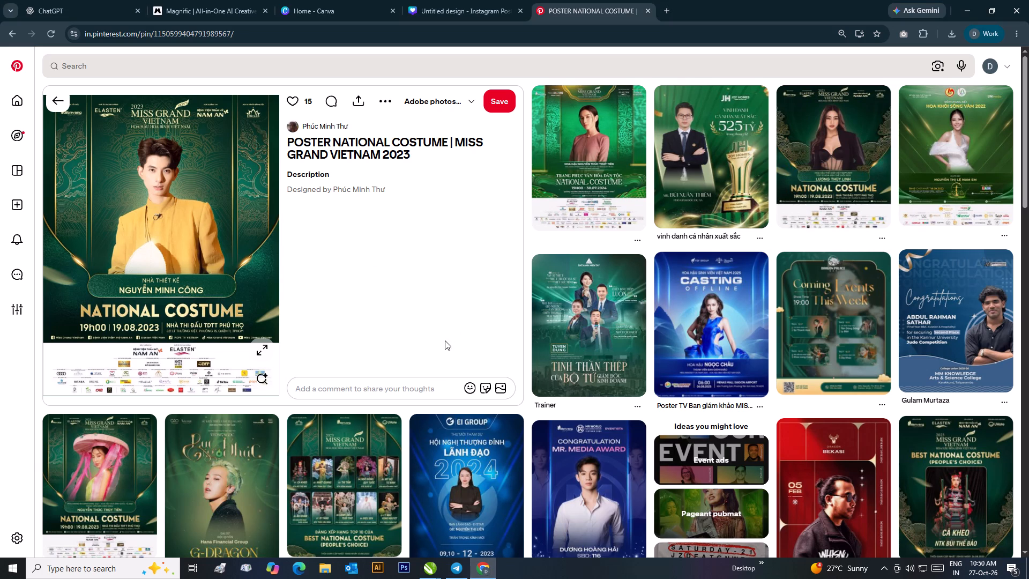
click(646, 10)
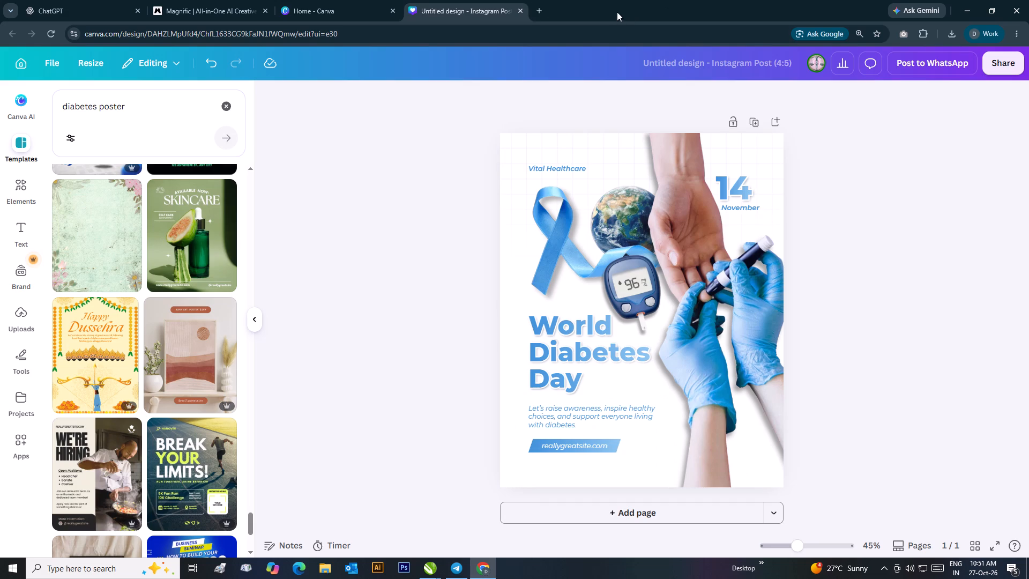
click(543, 9)
click(460, 205)
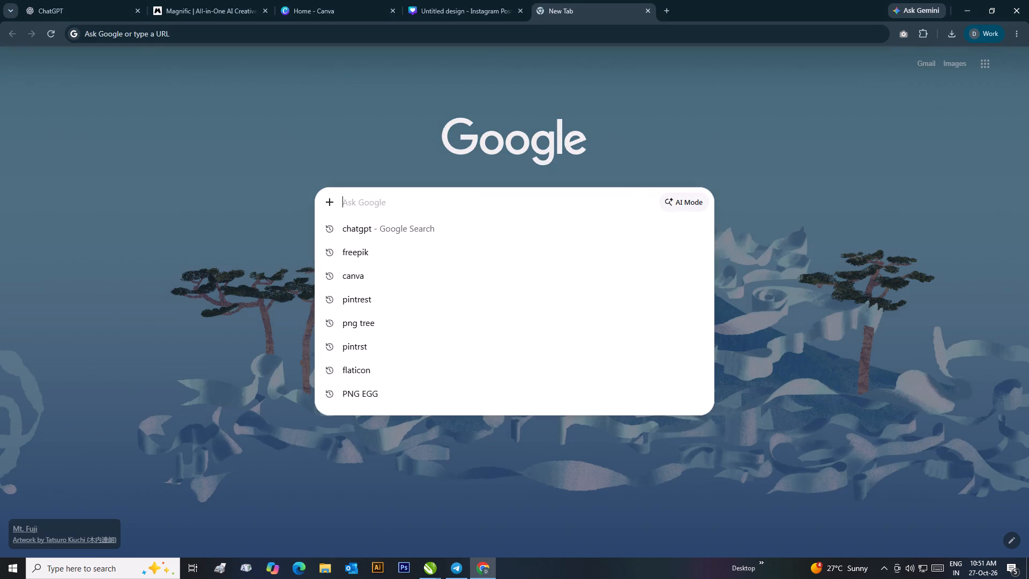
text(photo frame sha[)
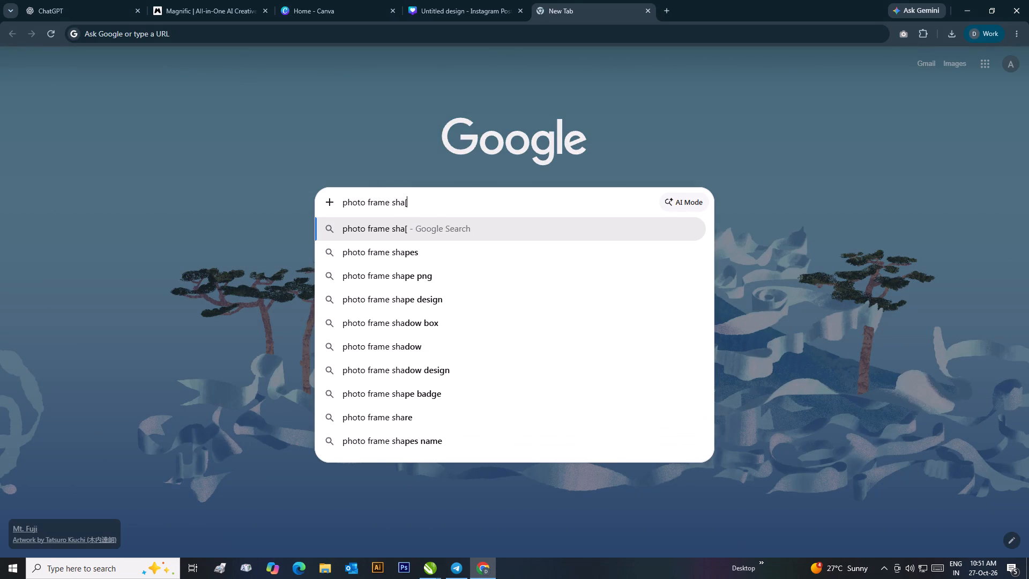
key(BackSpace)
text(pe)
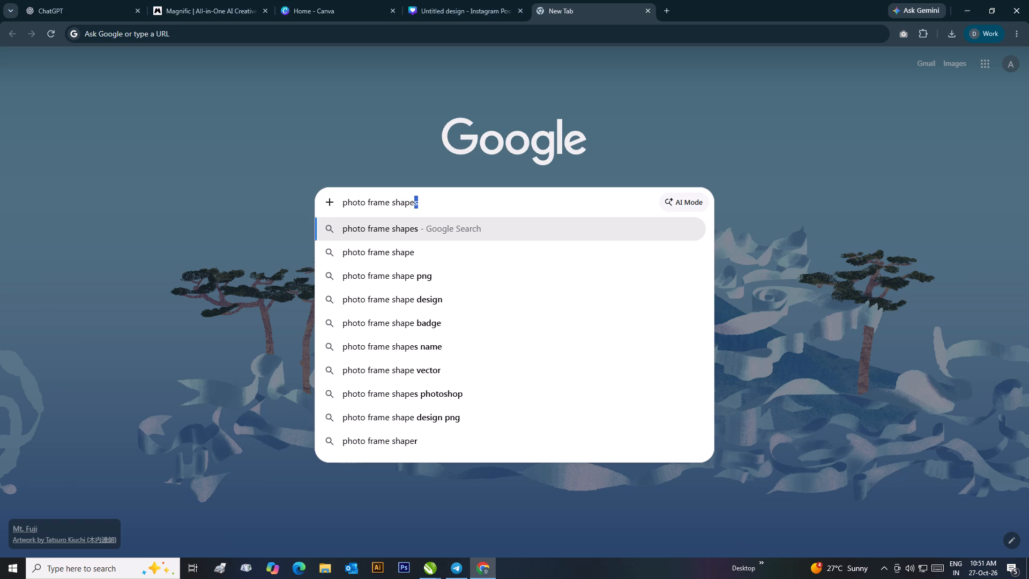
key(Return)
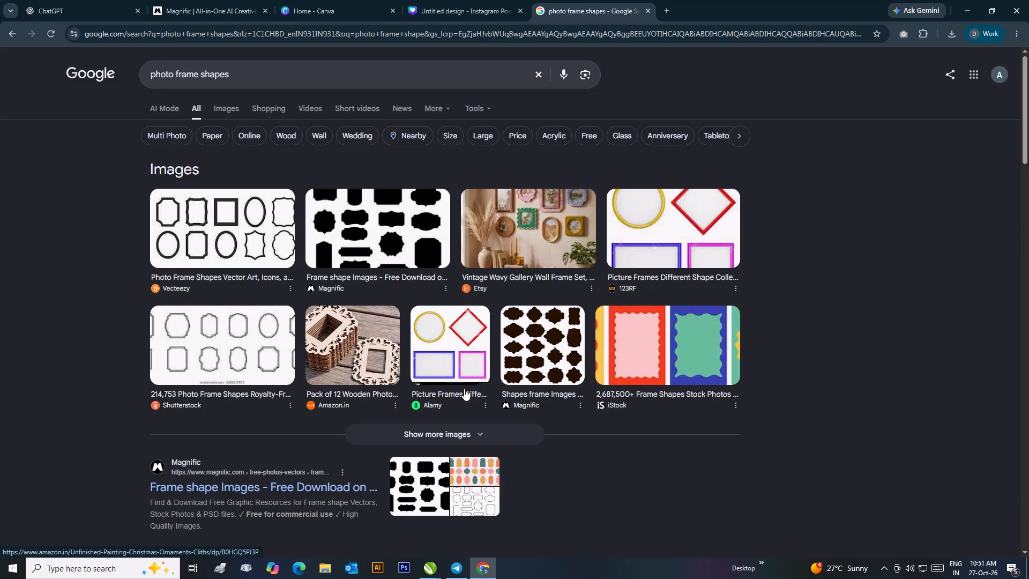
click(220, 109)
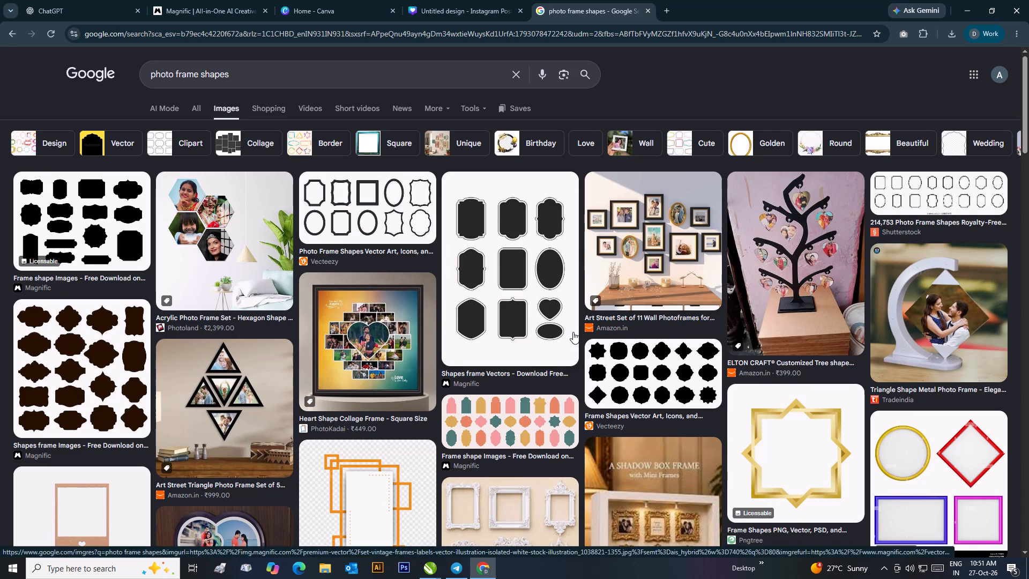
Look through the image results for photo frame shapes, examining the frame outline designs.
scroll(453, 315, down, 2)
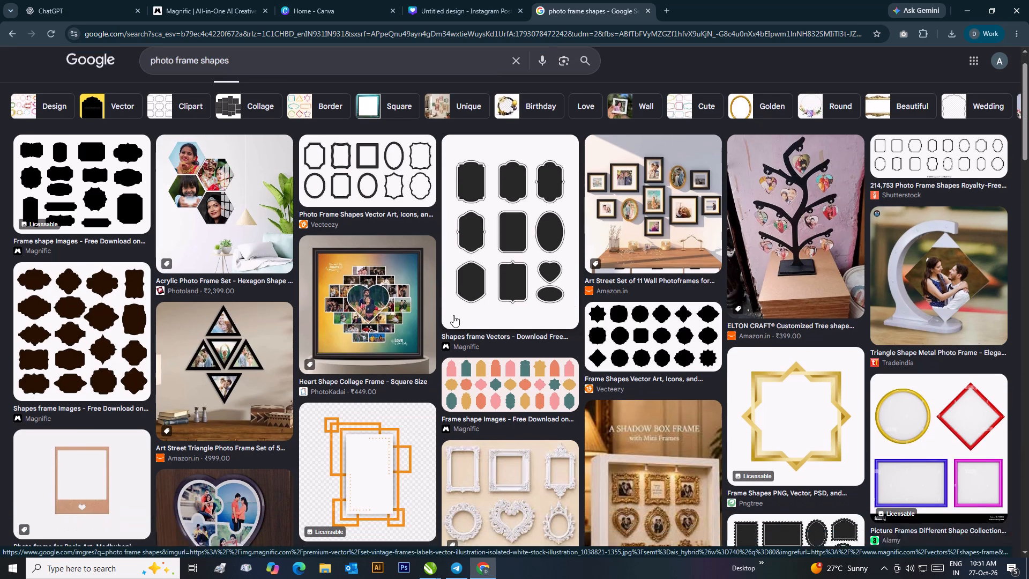
scroll(453, 315, down, 3)
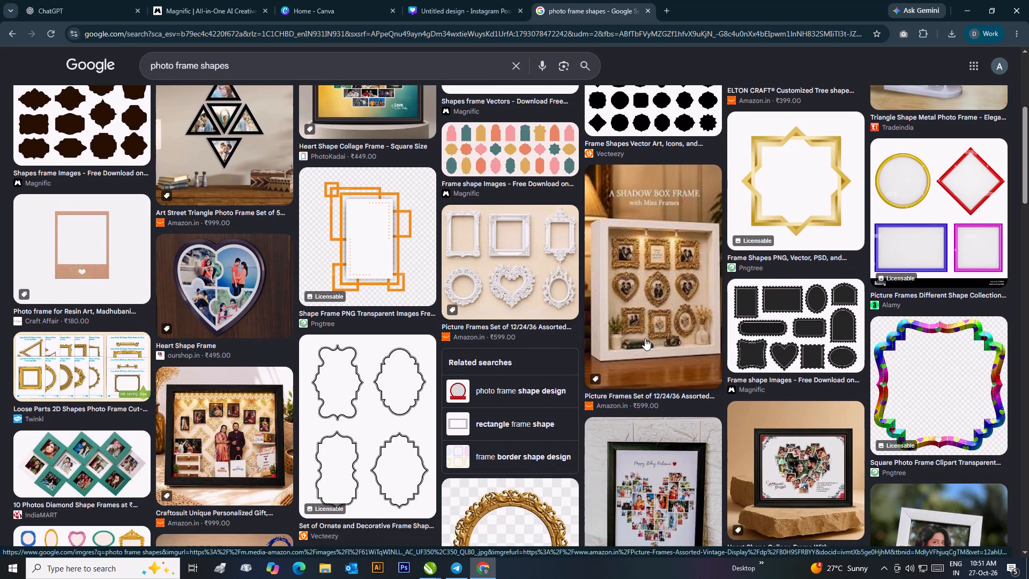
scroll(645, 338, down, 6)
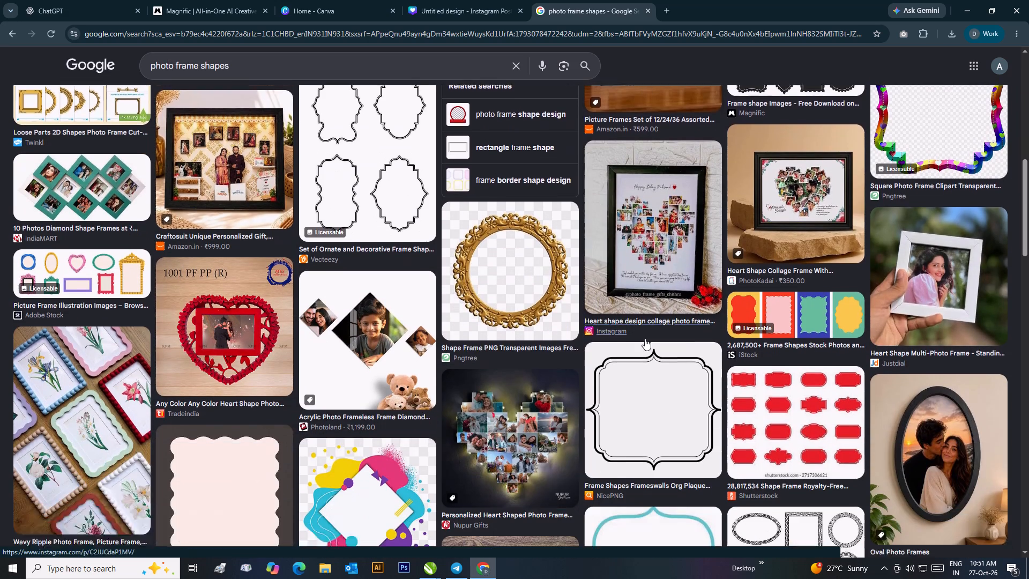
scroll(645, 338, down, 5)
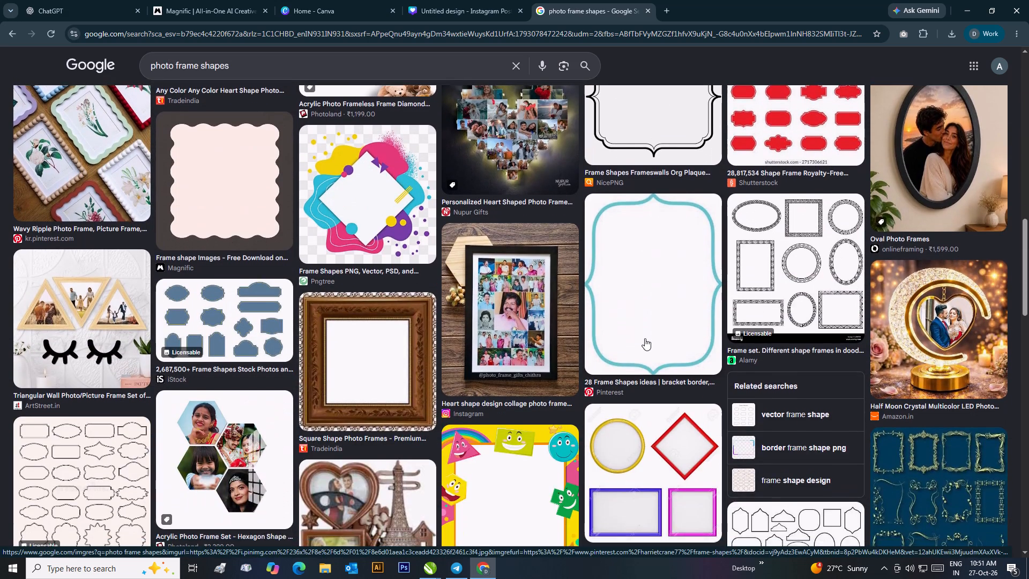
scroll(645, 338, down, 6)
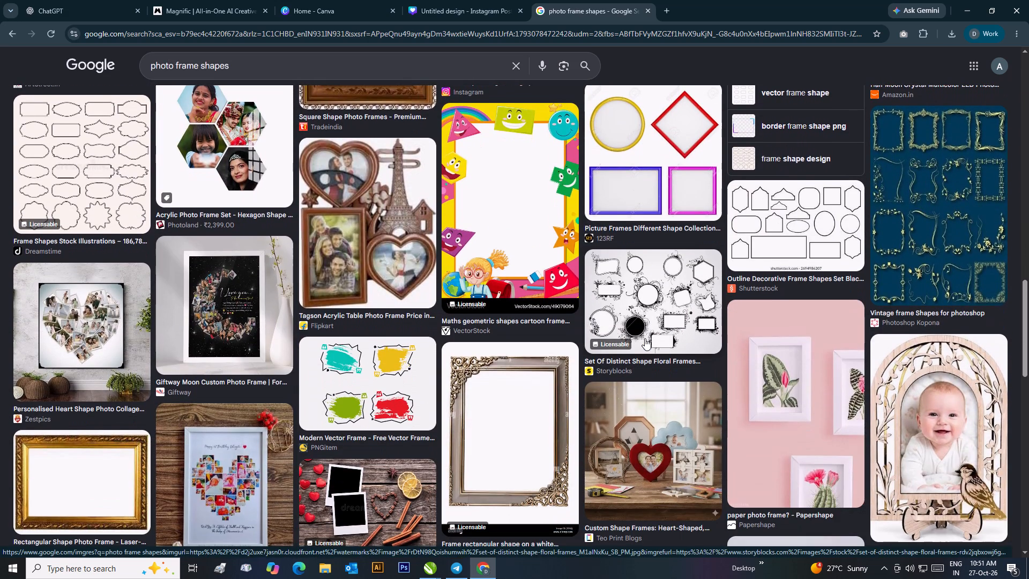
scroll(645, 338, down, 2)
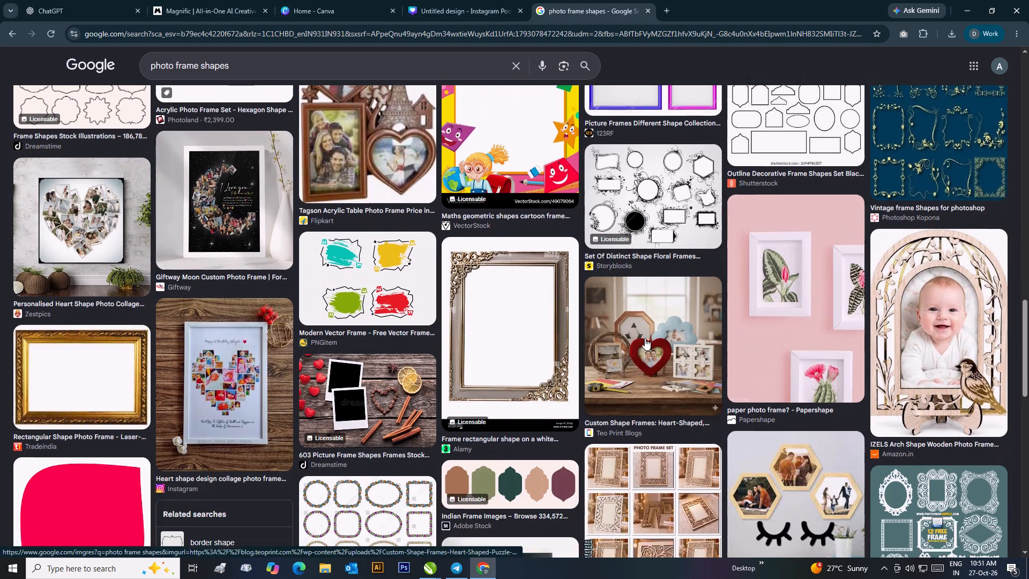
scroll(645, 338, down, 6)
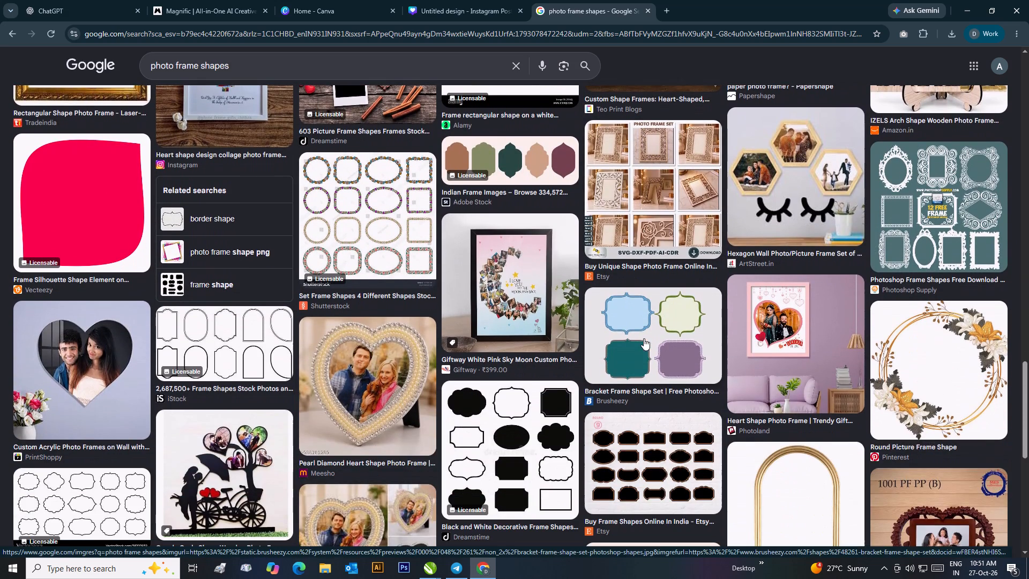
scroll(644, 338, down, 1)
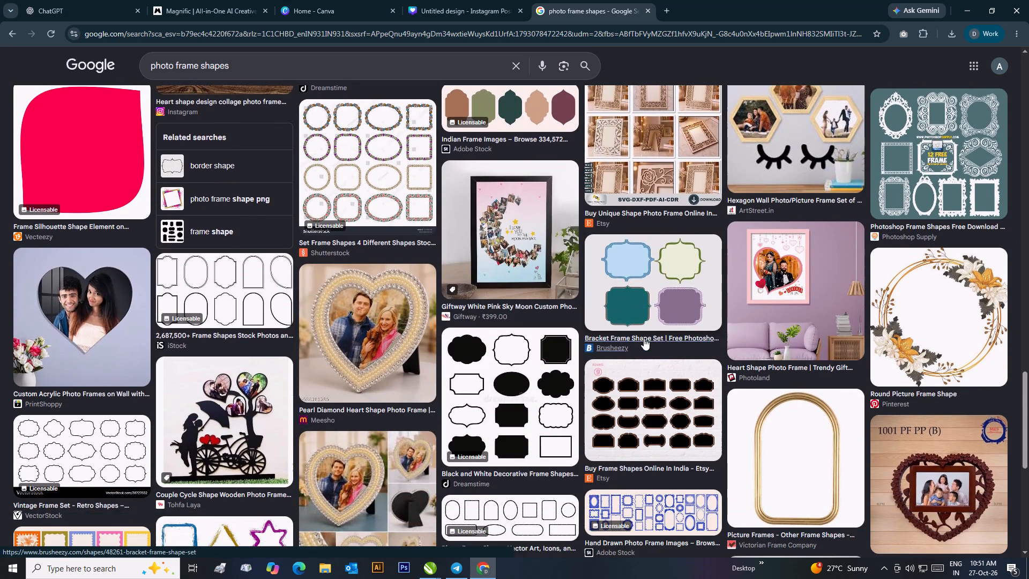
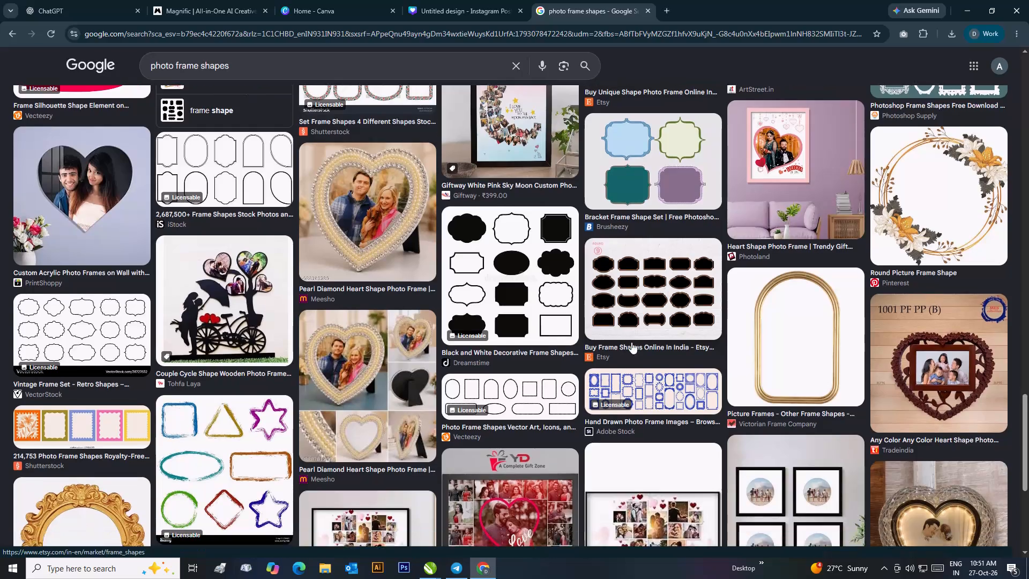
Open the Pngtree website in a new browser tab and dismiss its Halloween sale pop-up.
scroll(631, 342, down, 1)
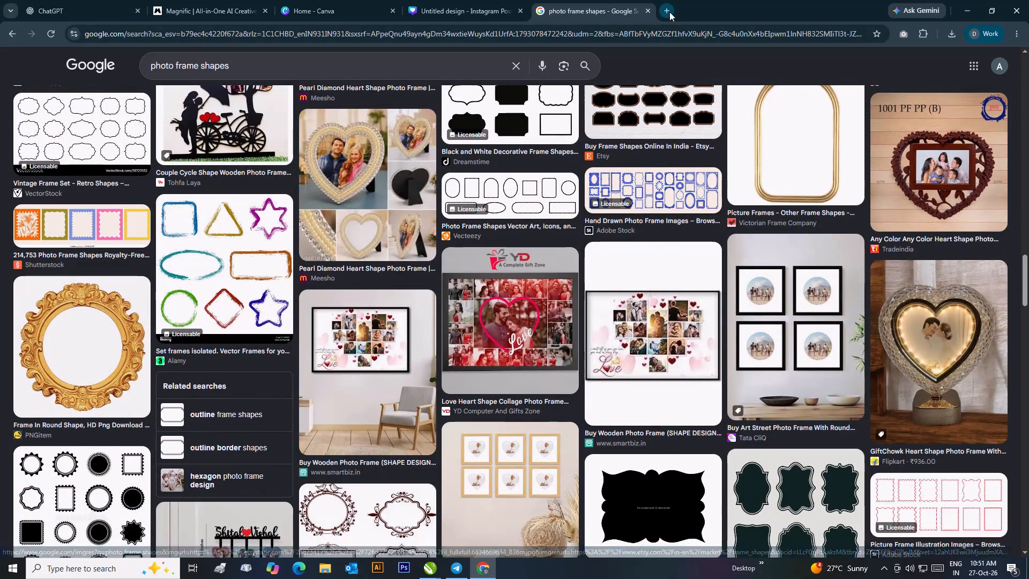
click(669, 12)
click(464, 199)
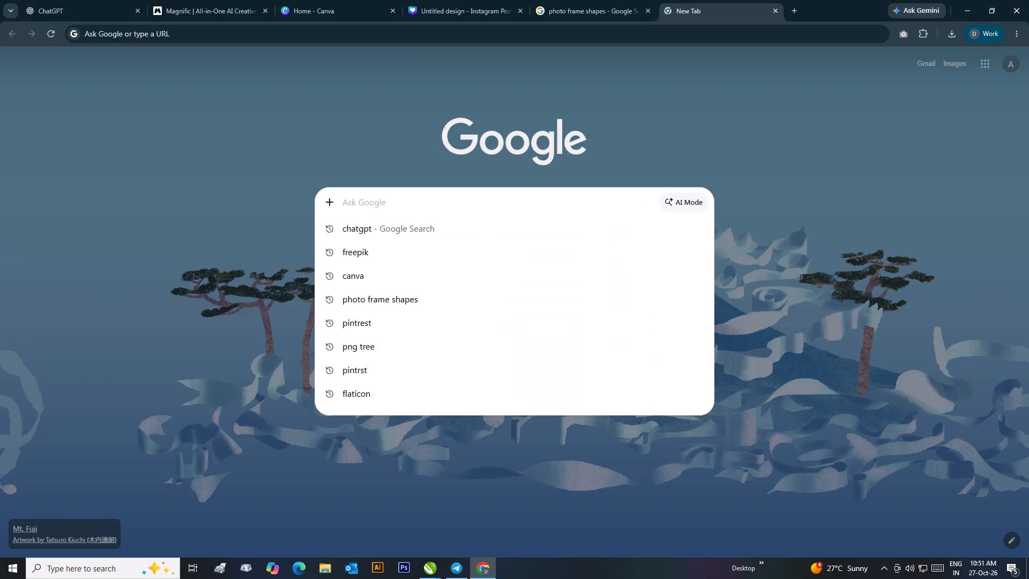
text(png trr)
key(Return)
click(287, 205)
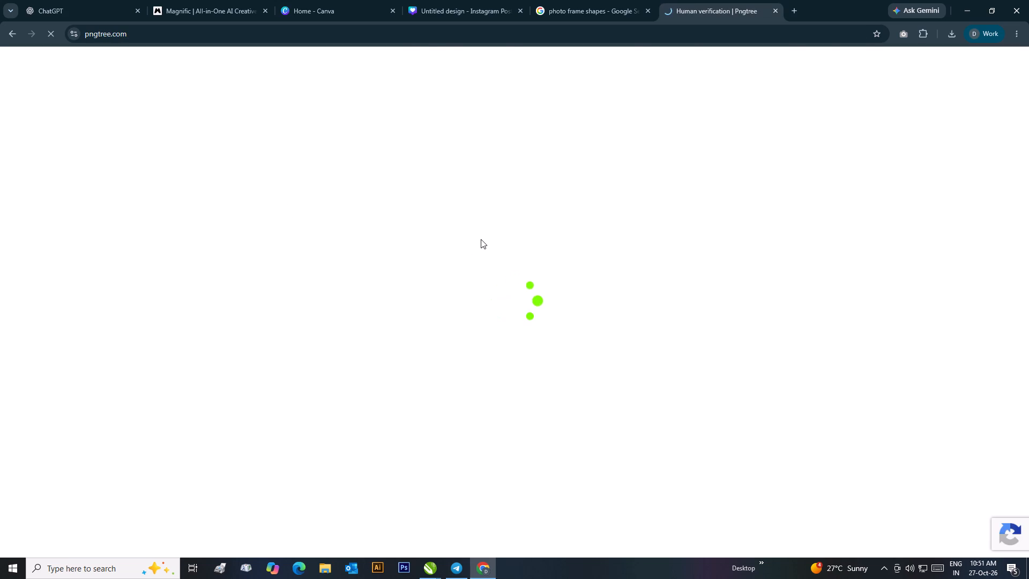
click(651, 216)
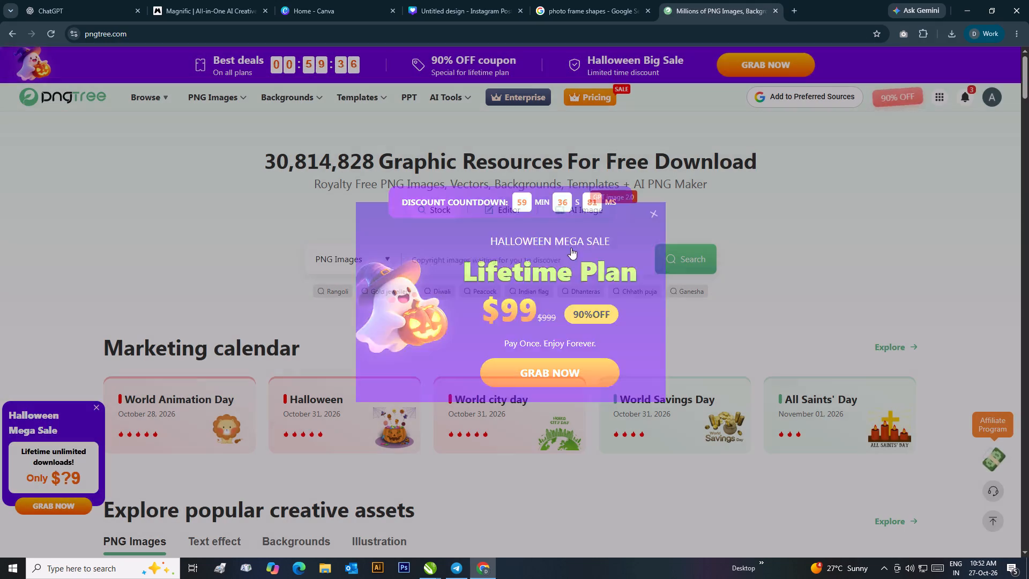
click(499, 392)
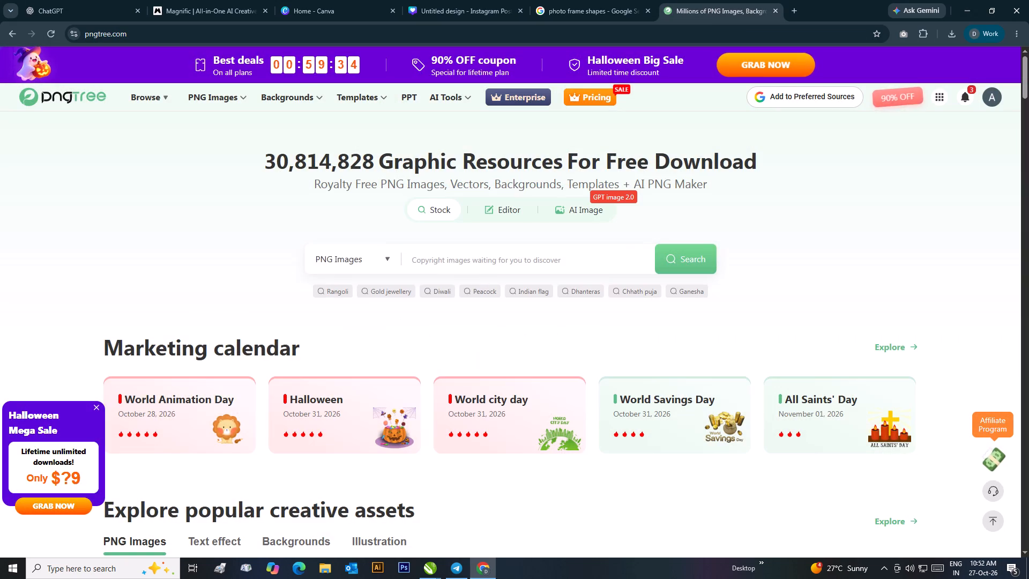
Search Pngtree's PNG images for "medal".
click(452, 261)
key(m)
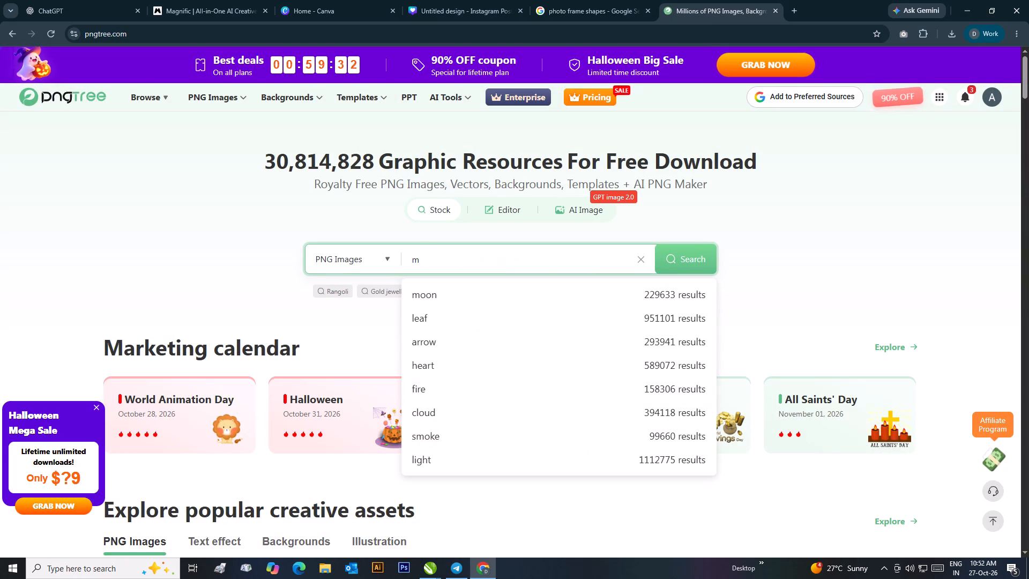
text(edal)
key(space)
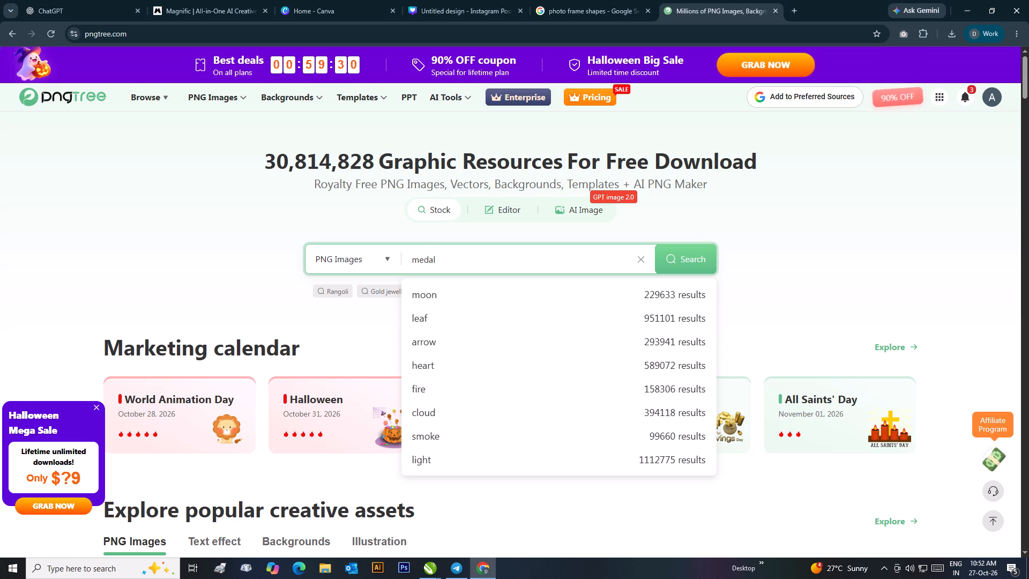
key(Return)
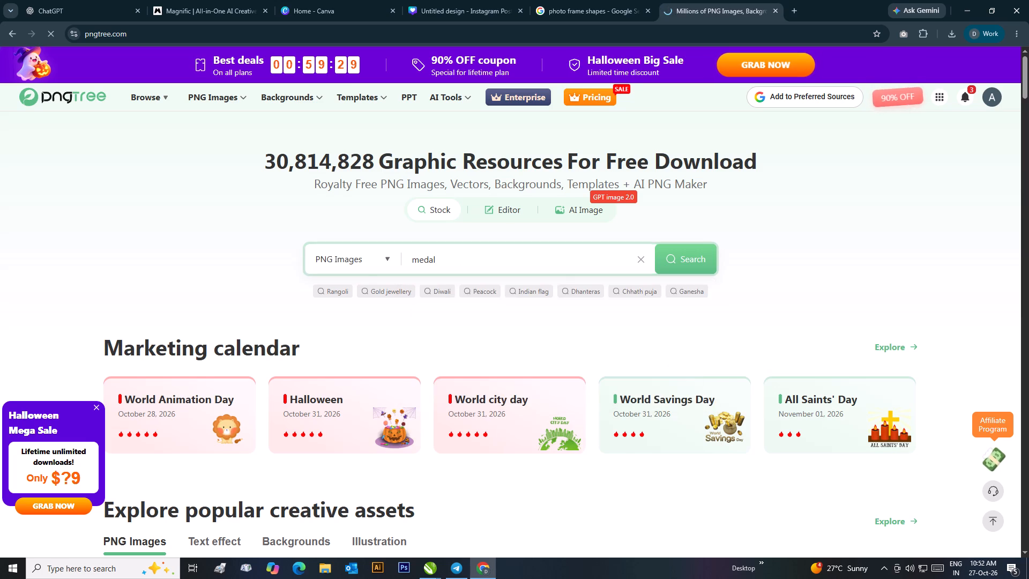
Look through the medal image results for a design suited to the award templates.
scroll(509, 323, down, 2)
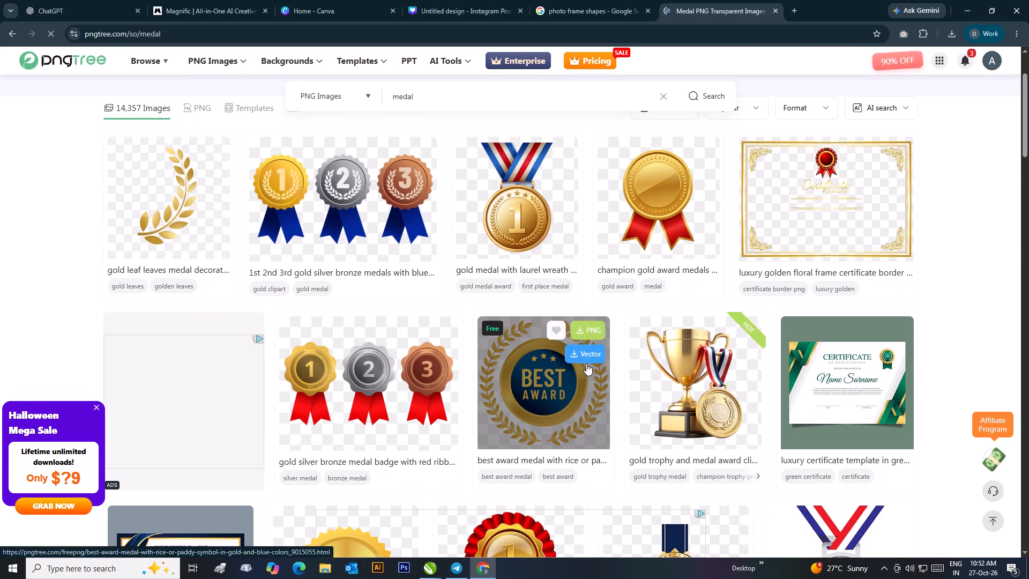
scroll(583, 365, down, 4)
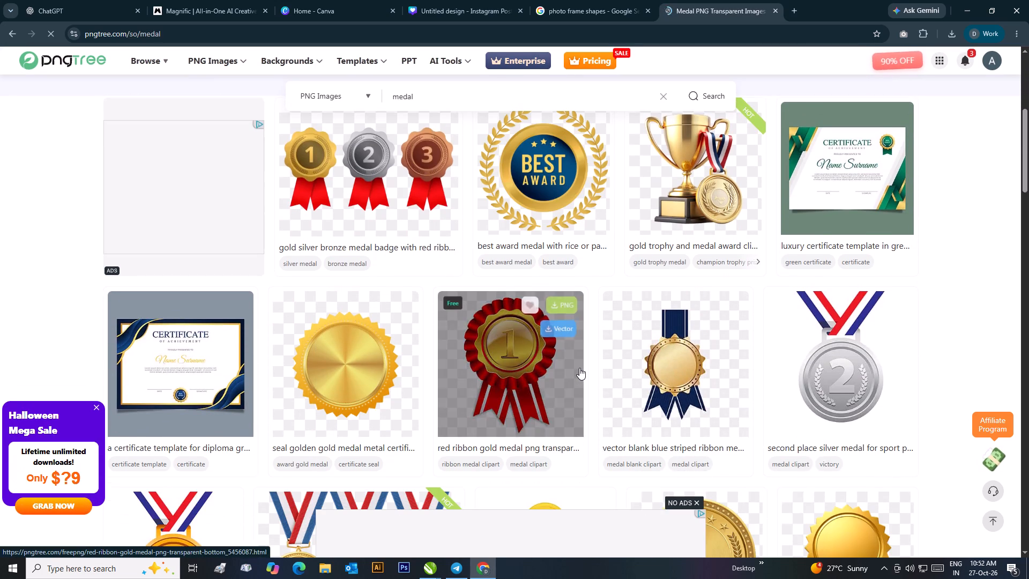
scroll(579, 368, down, 3)
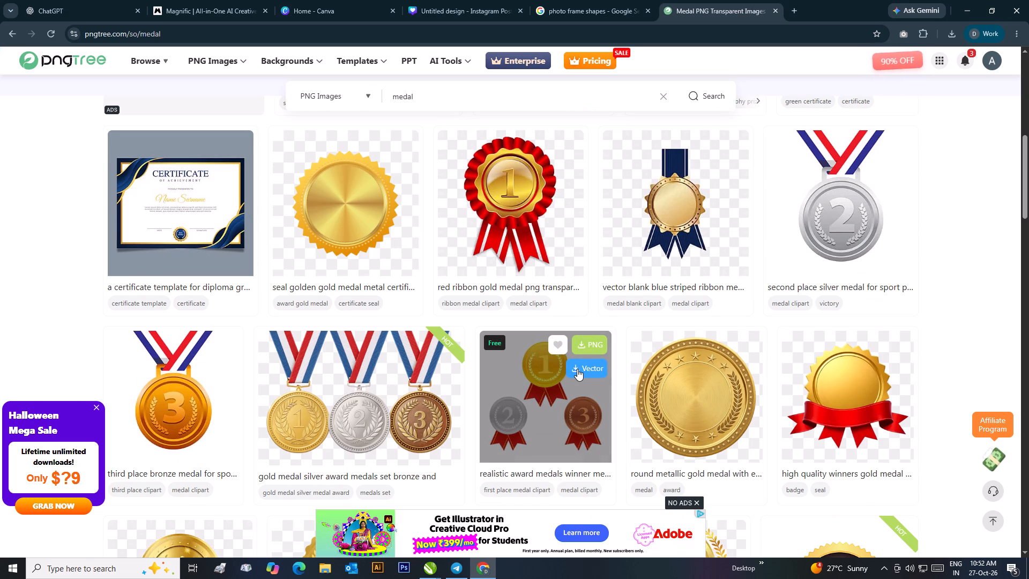
scroll(577, 369, down, 2)
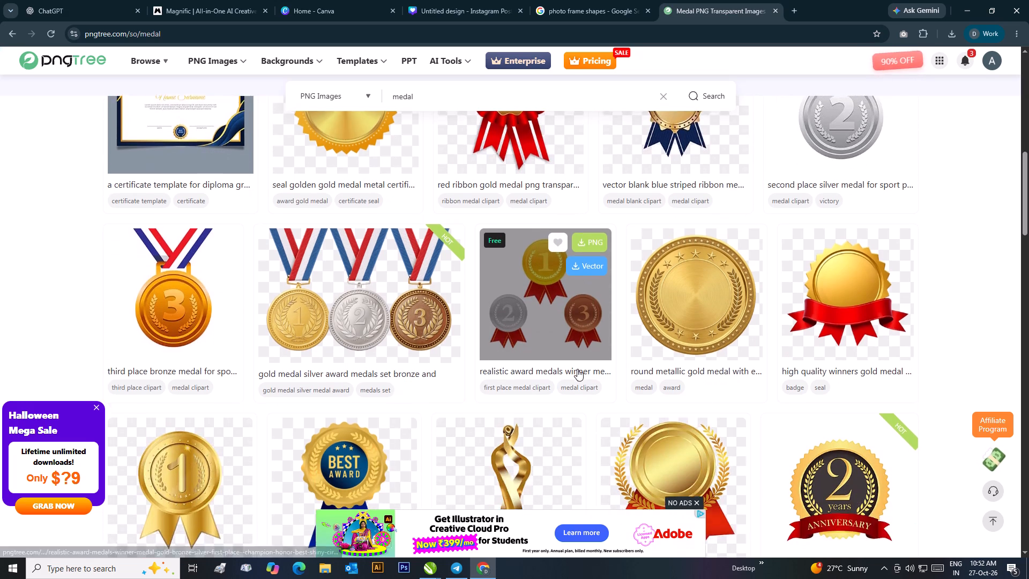
scroll(577, 369, down, 1)
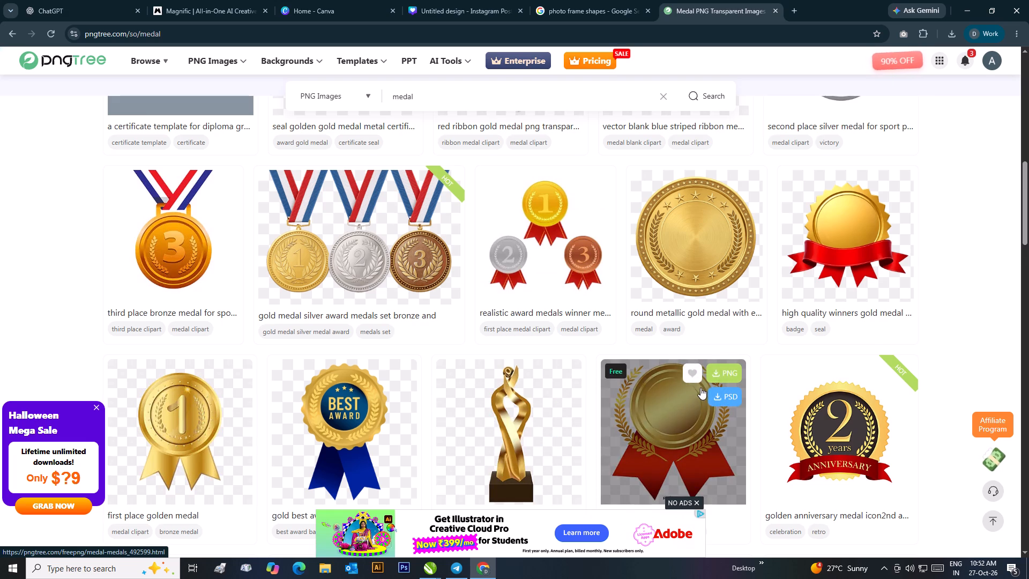
scroll(700, 388, down, 2)
scroll(672, 399, up, 1)
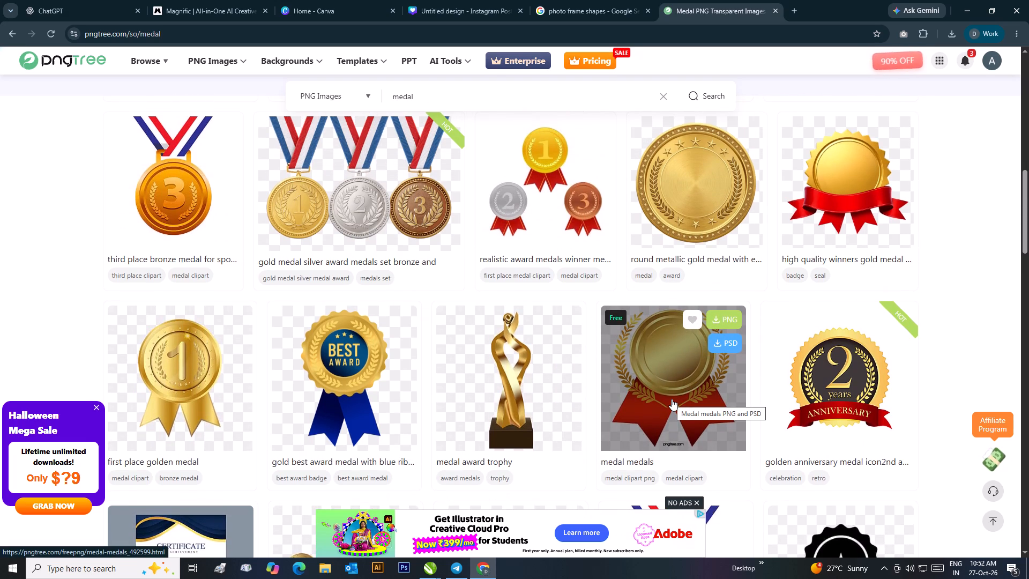
scroll(693, 383, down, 4)
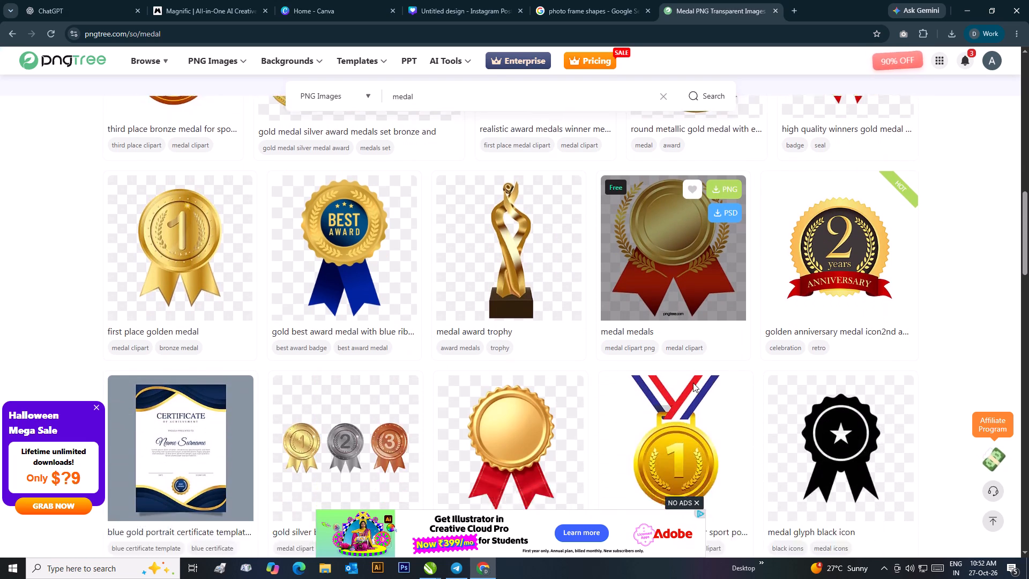
scroll(498, 403, down, 4)
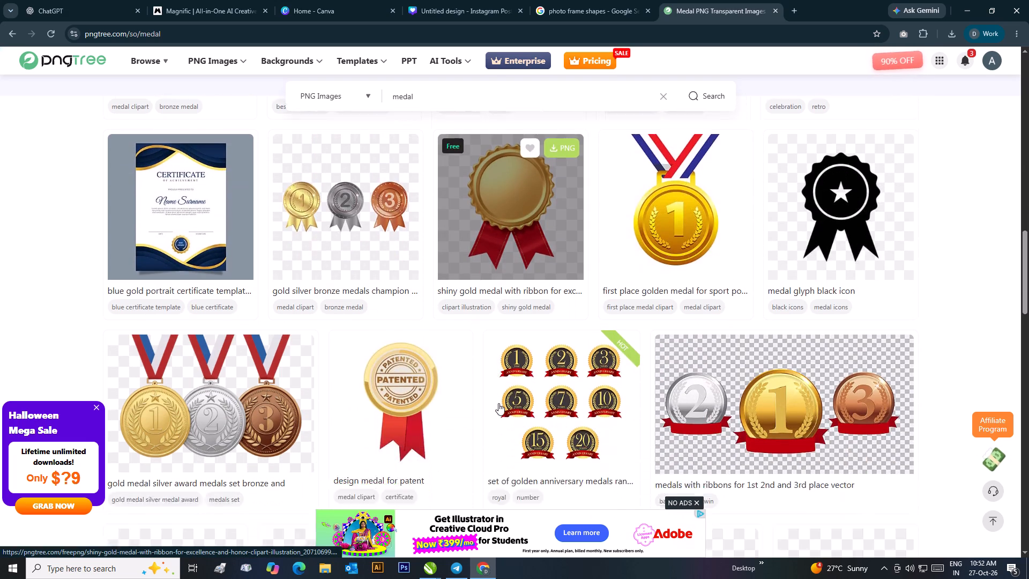
scroll(498, 403, down, 3)
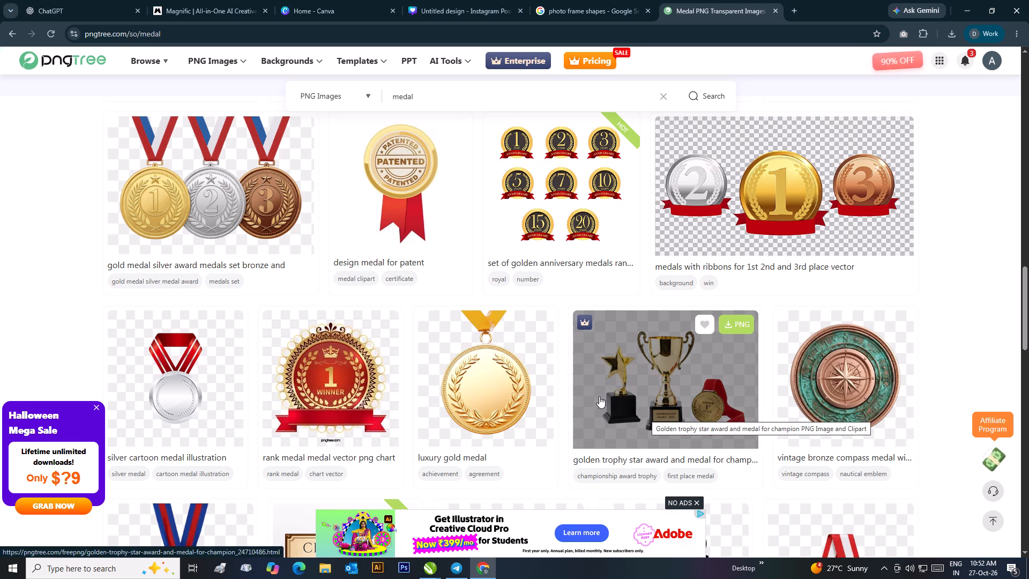
scroll(720, 421, down, 4)
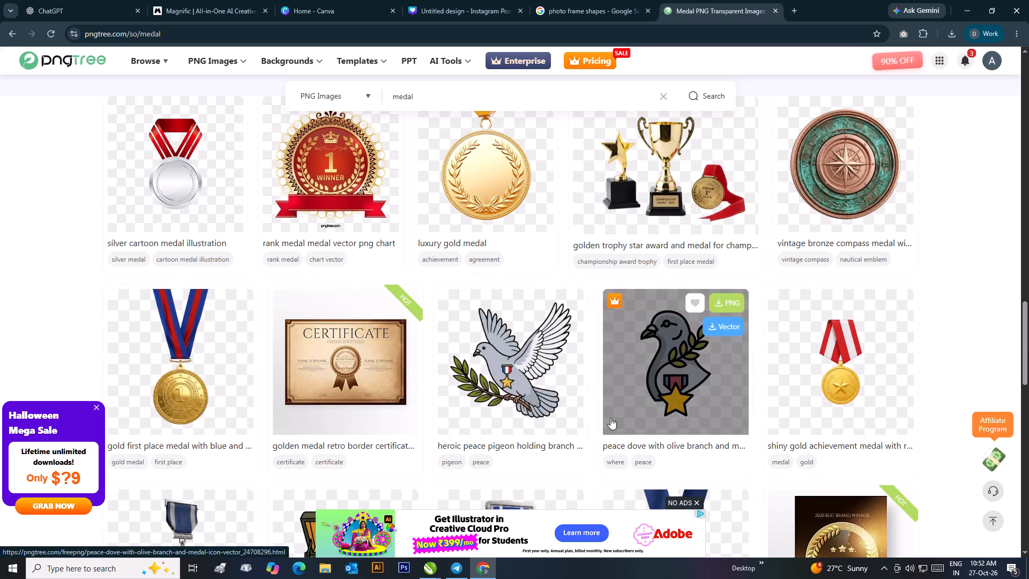
scroll(564, 412, down, 3)
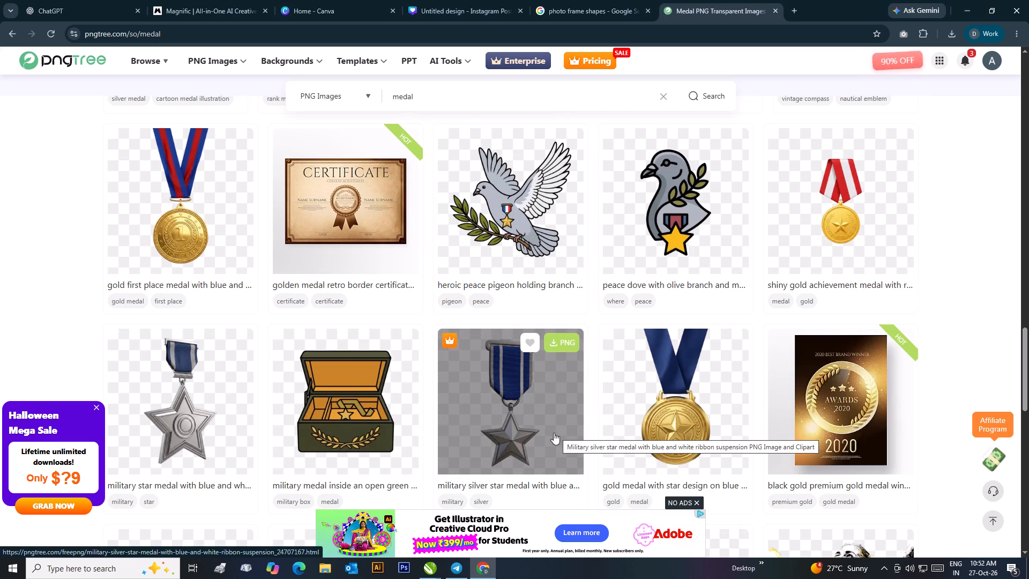
scroll(534, 439, up, 4)
Open the page of the luxury gold medal with the laurel wreath and blank centre.
click(495, 248)
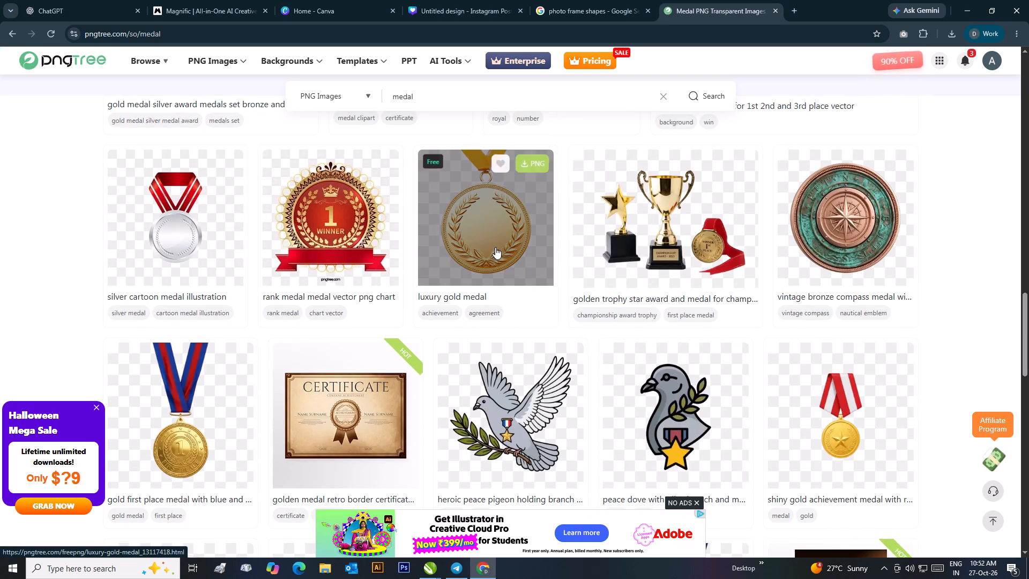
Look through the similar PNG images and backgrounds suggested for the luxury gold medal.
scroll(517, 292, down, 4)
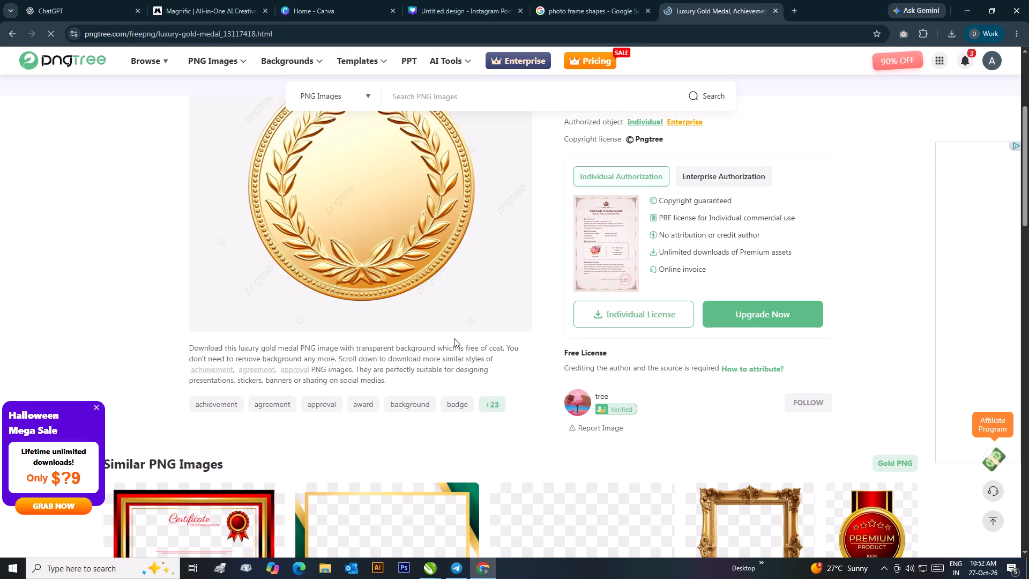
scroll(451, 341, down, 6)
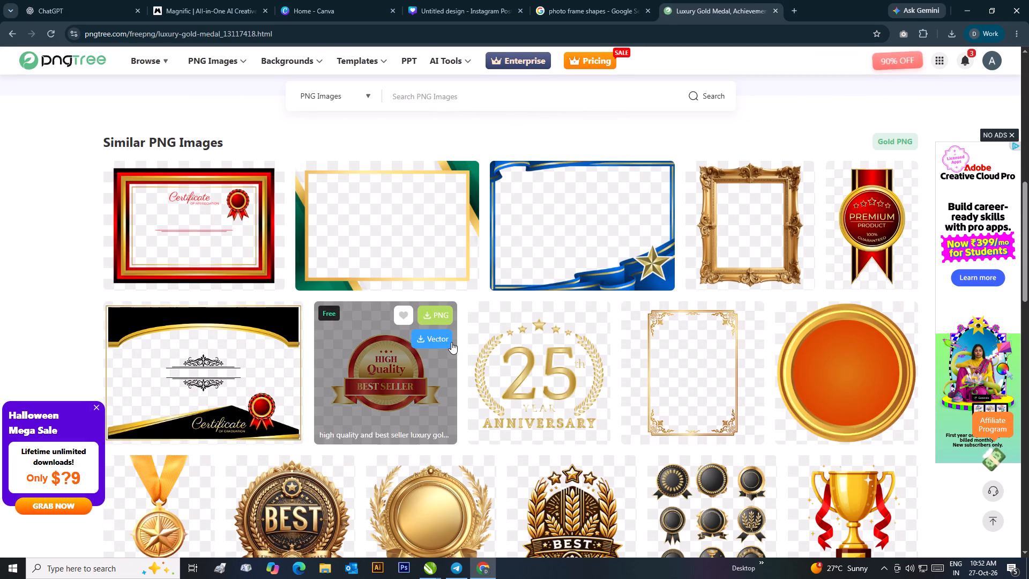
scroll(451, 342, down, 3)
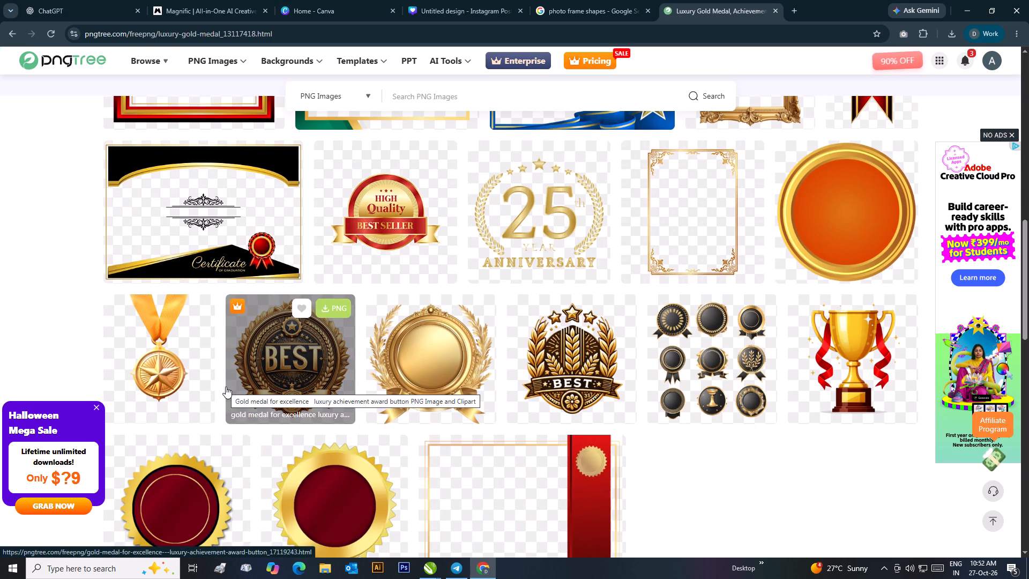
scroll(234, 417, down, 3)
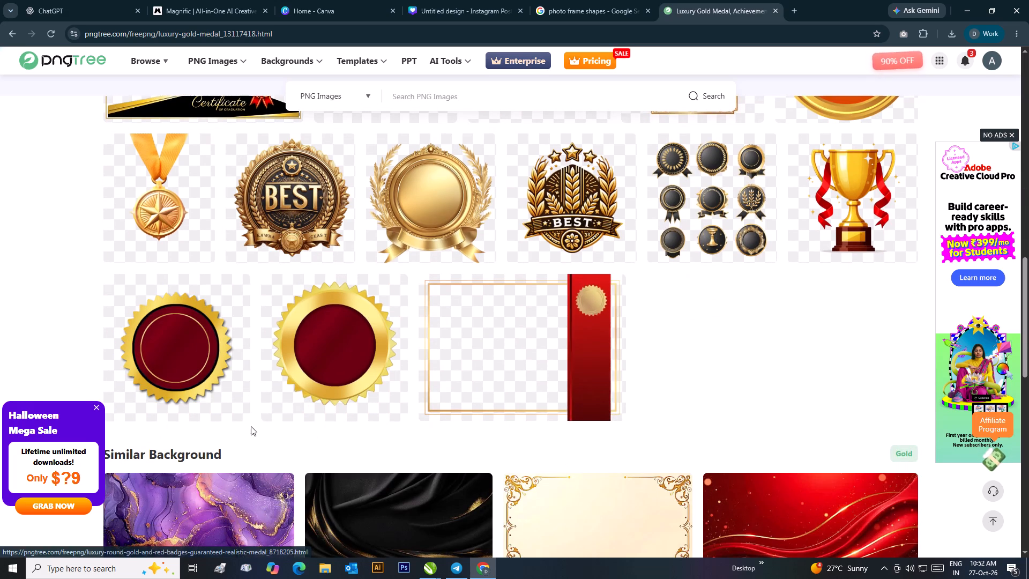
scroll(399, 435, down, 5)
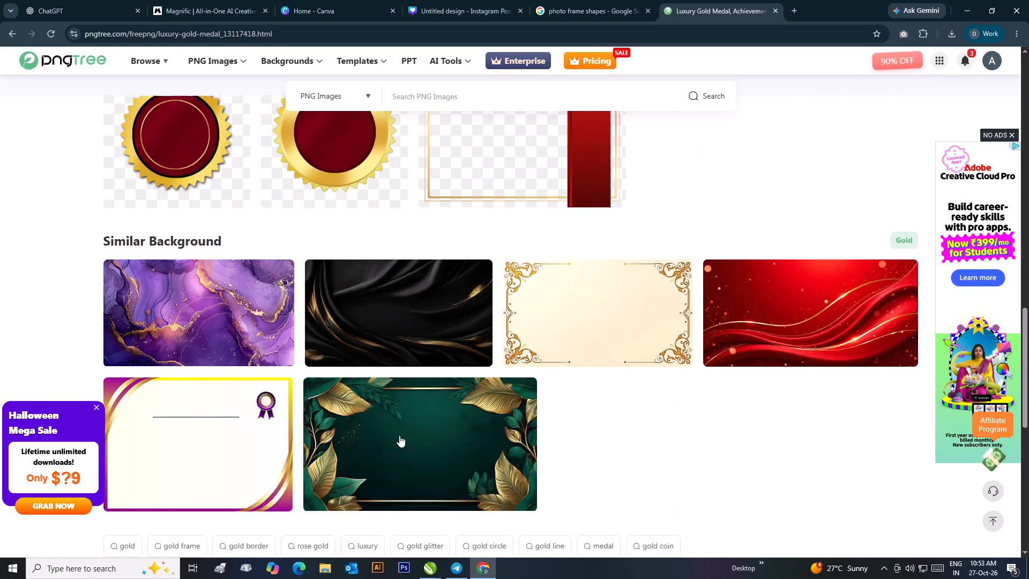
scroll(402, 435, up, 7)
scroll(521, 434, down, 5)
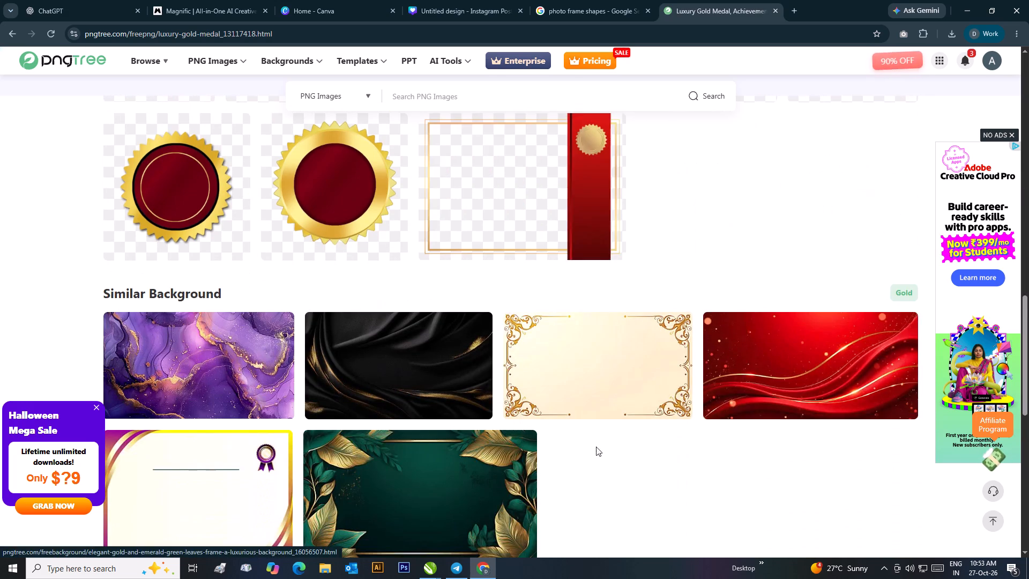
scroll(667, 457, up, 8)
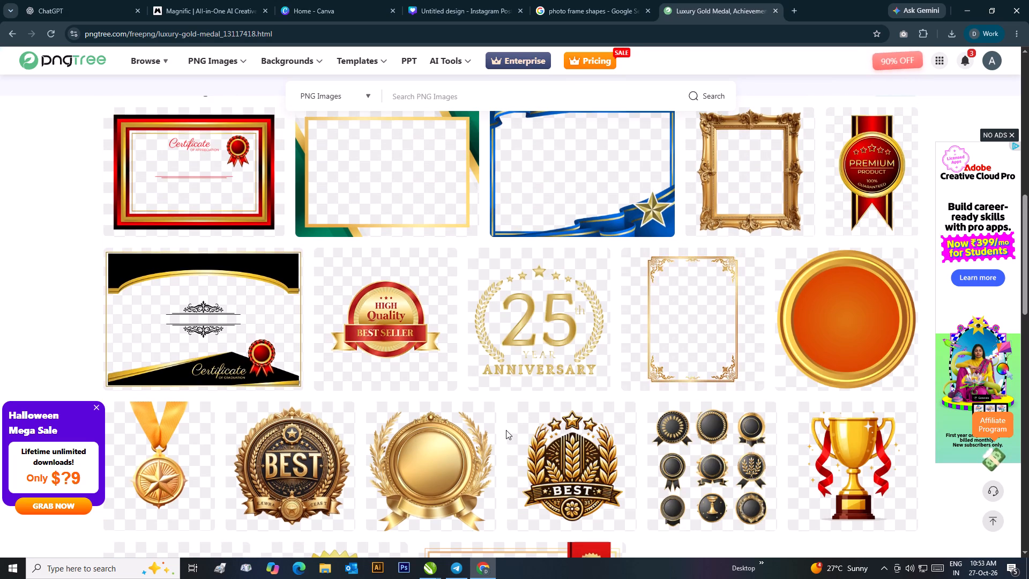
scroll(674, 454, up, 2)
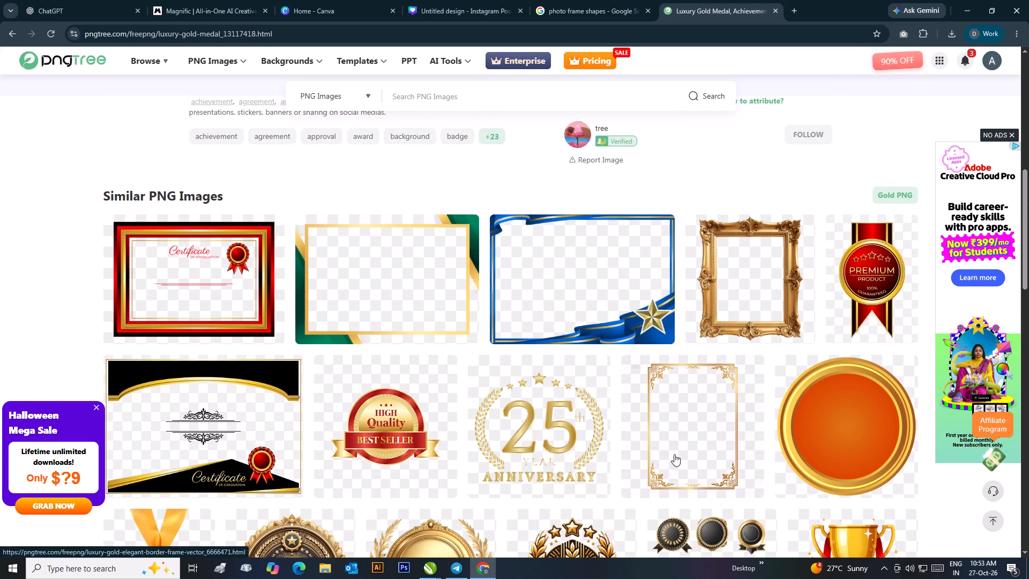
scroll(505, 429, up, 7)
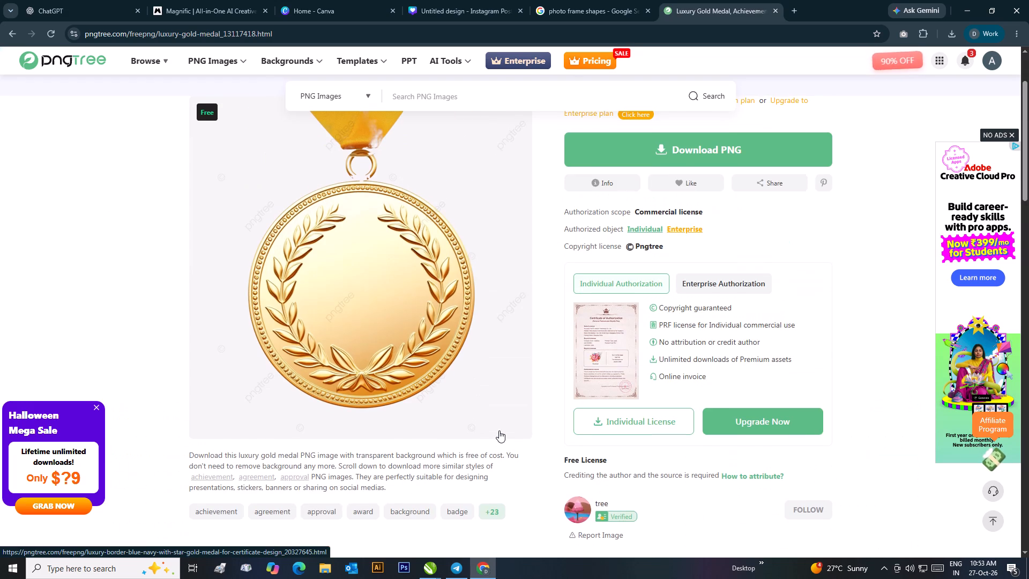
Download the luxury gold medal as a free PNG and save it in the working folder on the desktop.
scroll(499, 430, up, 1)
click(643, 216)
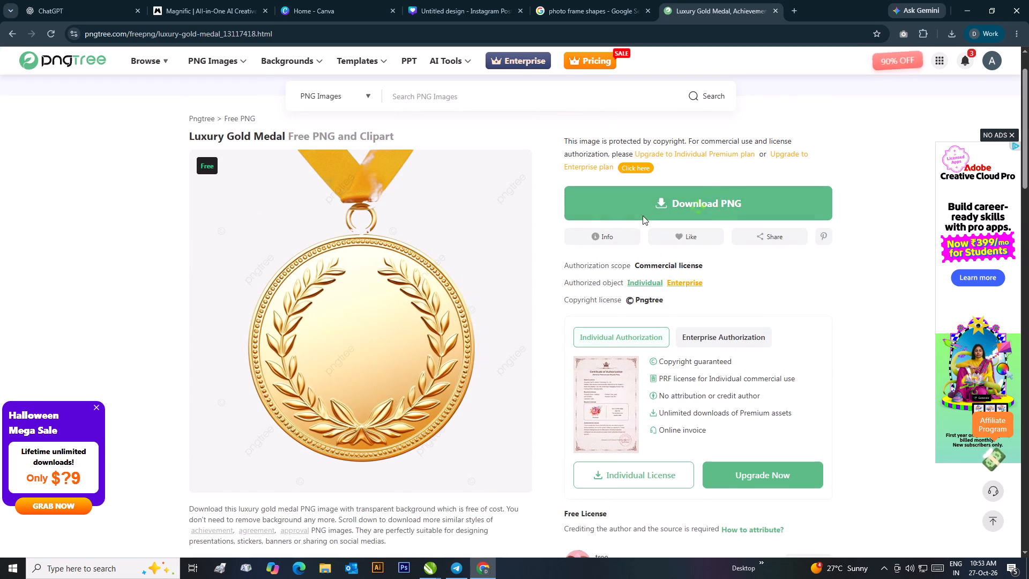
click(439, 288)
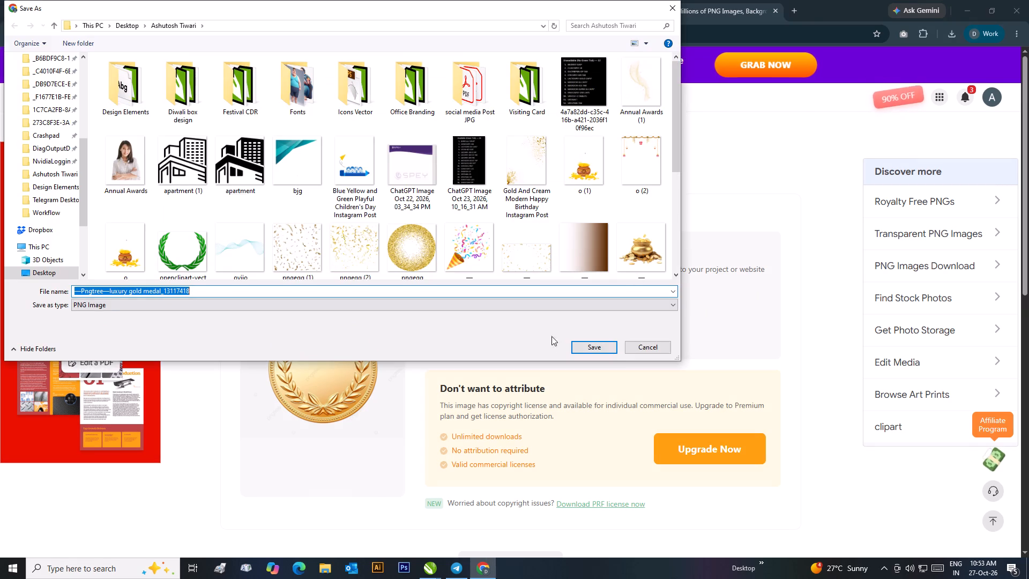
click(583, 343)
Import the downloaded medal into the CorelDRAW template document, scale it to about 98%, and move it clear of the row, beyond the RISING STAR page.
drag(864, 61, 430, 567)
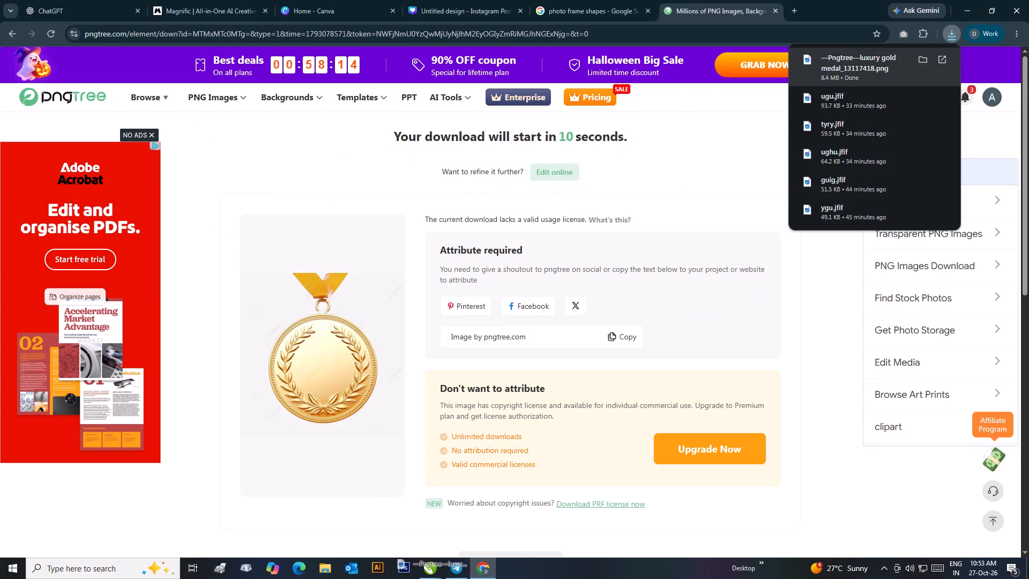
drag(430, 567, 548, 324)
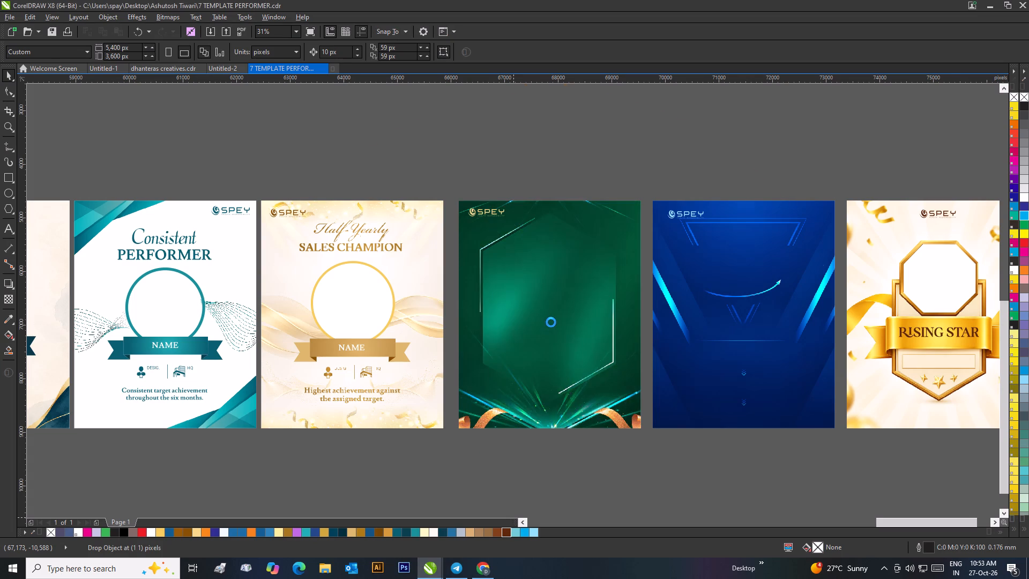
scroll(551, 322, down, 2)
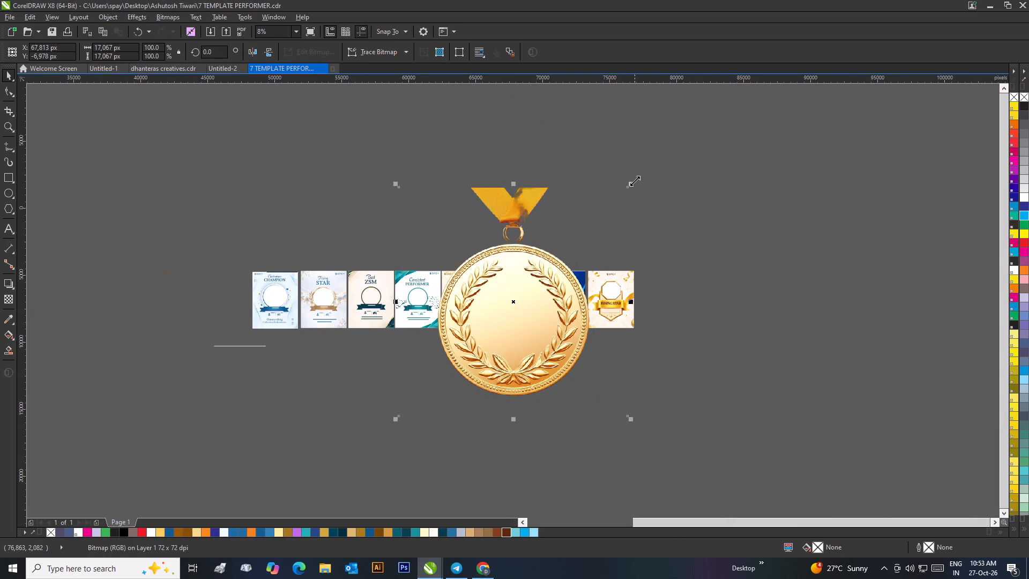
click(634, 181)
drag(542, 307, 780, 266)
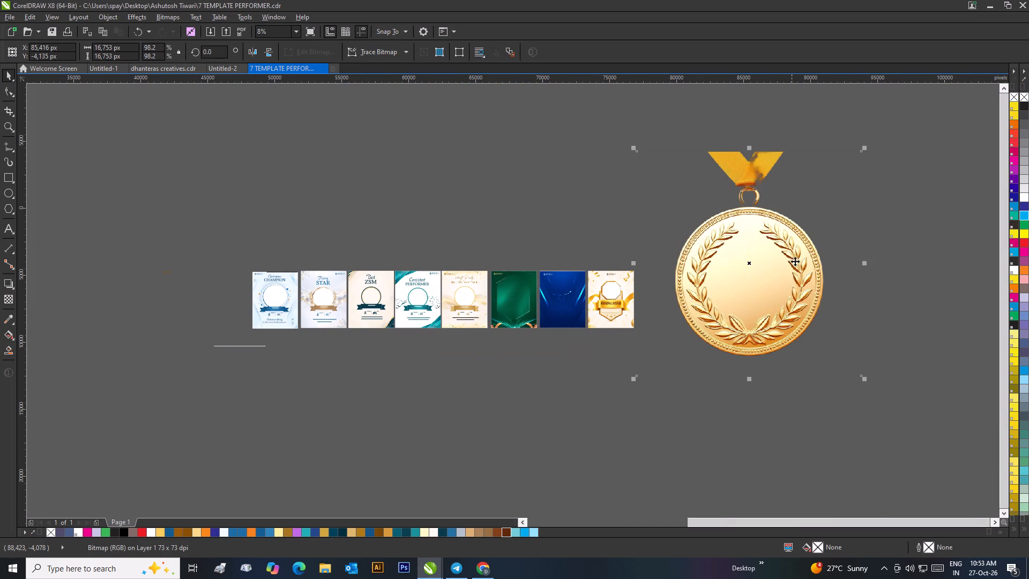
Scale the imported medal down to about 20% and place it in the empty space beyond the RISING STAR page.
scroll(818, 260, up, 1)
scroll(512, 226, down, 2)
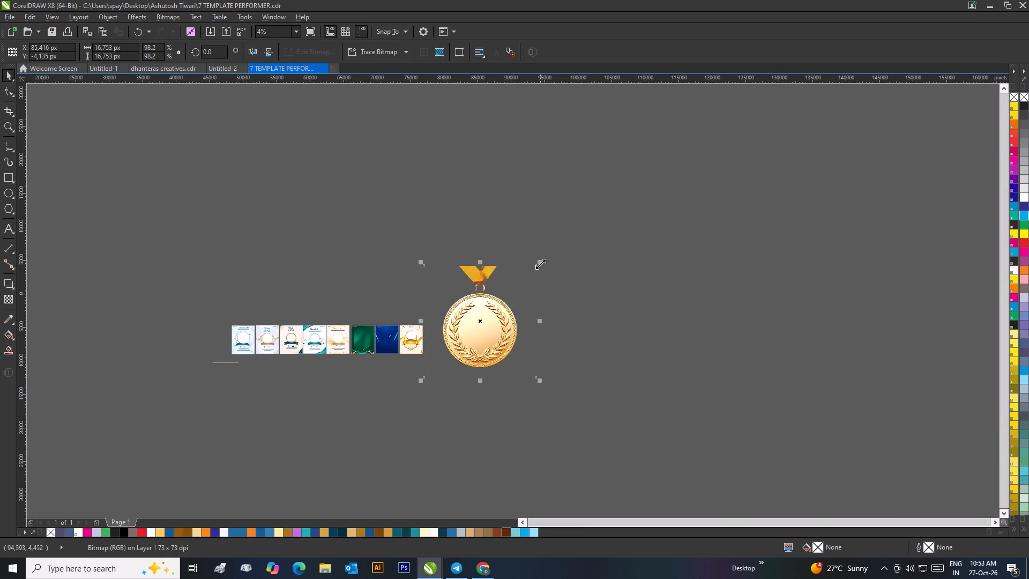
drag(540, 264, 490, 353)
drag(434, 368, 452, 337)
scroll(450, 337, up, 3)
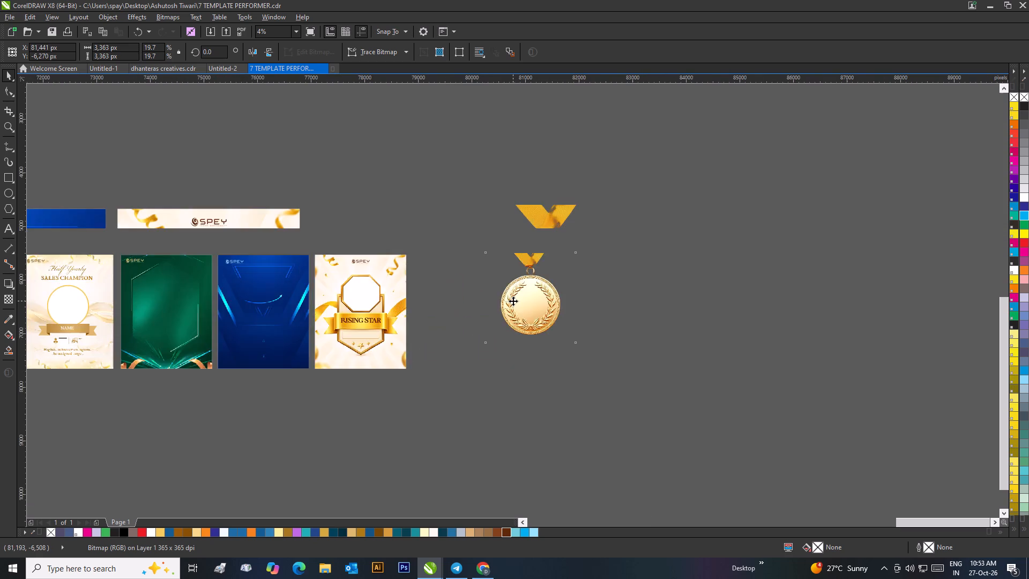
Crop the medal bitmap closely around the ribbon and disc, to about 2,300 by 3,050 px.
scroll(546, 296, up, 1)
scroll(513, 301, down, 1)
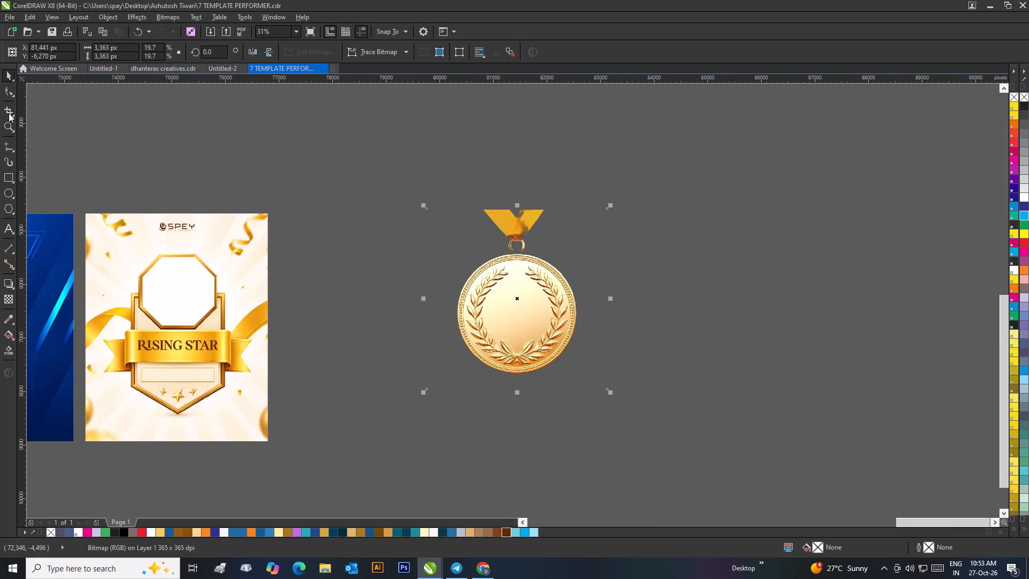
click(6, 108)
drag(444, 204, 503, 285)
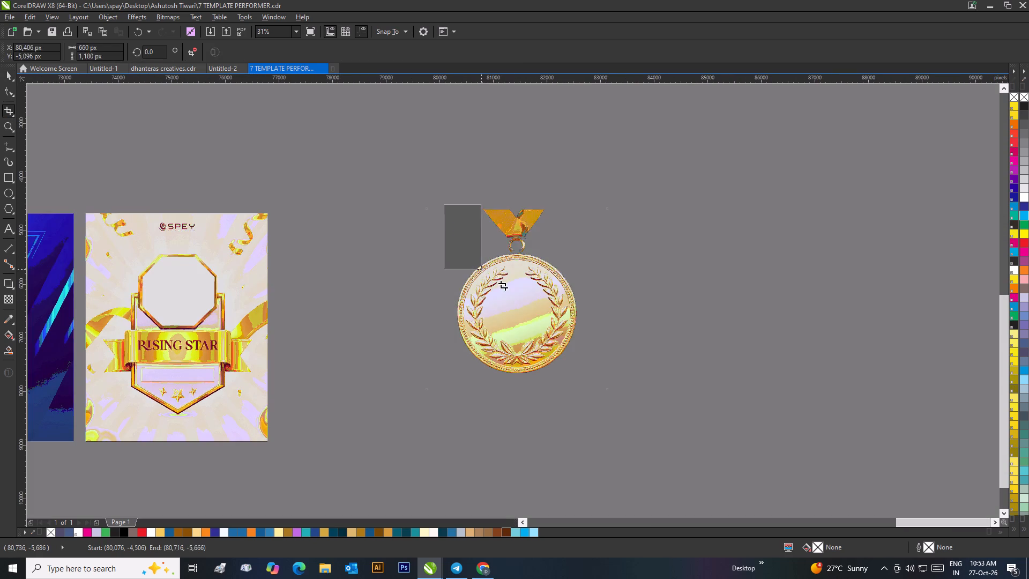
drag(503, 285, 579, 377)
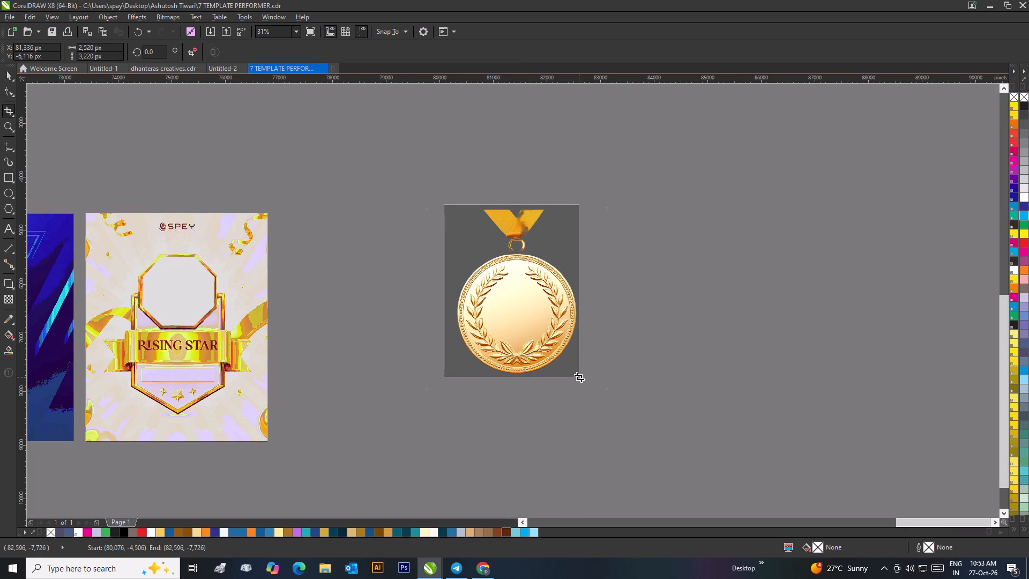
drag(579, 377, 579, 375)
drag(444, 290, 450, 292)
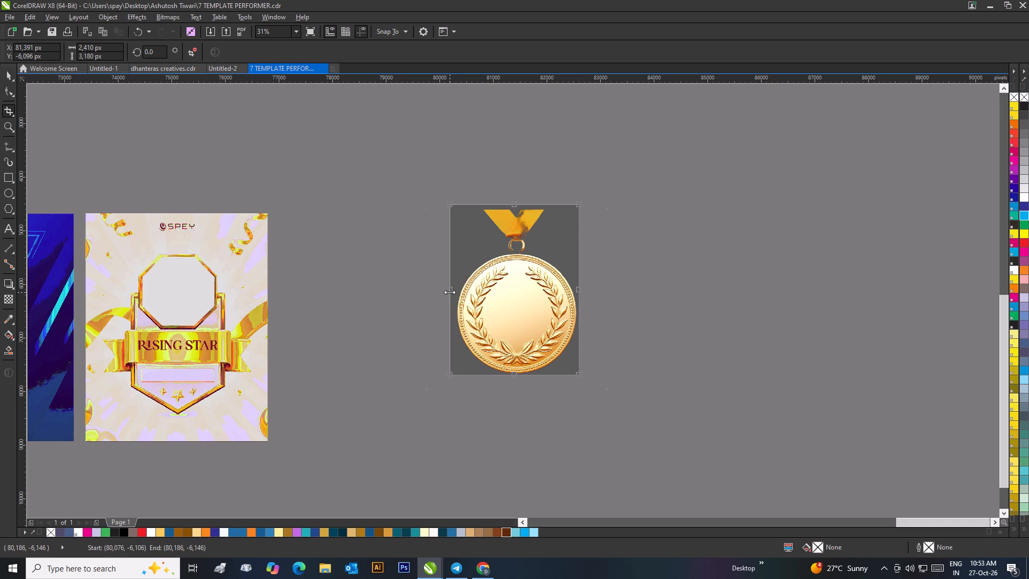
drag(450, 292, 456, 297)
drag(516, 206, 516, 209)
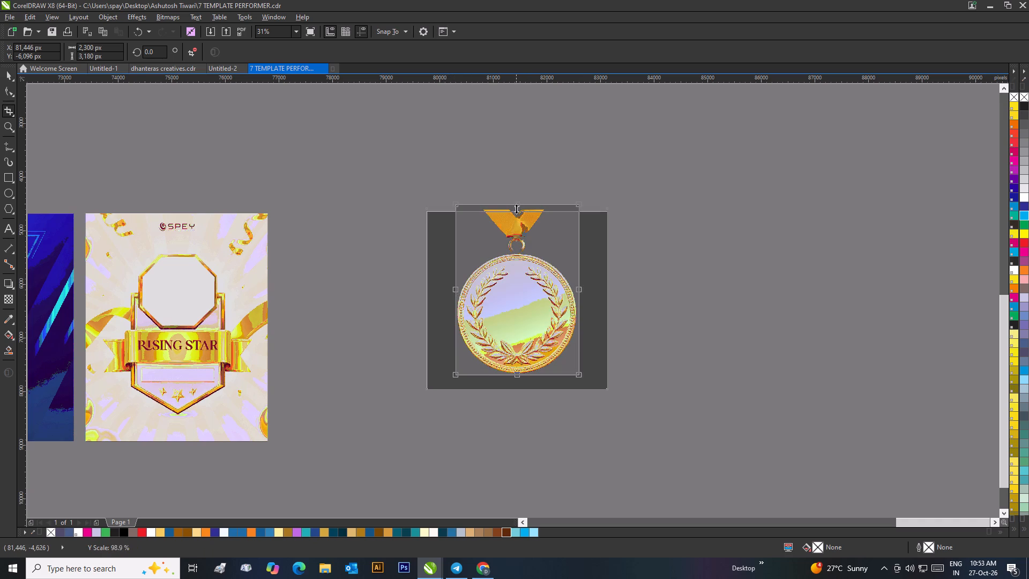
drag(516, 209, 521, 206)
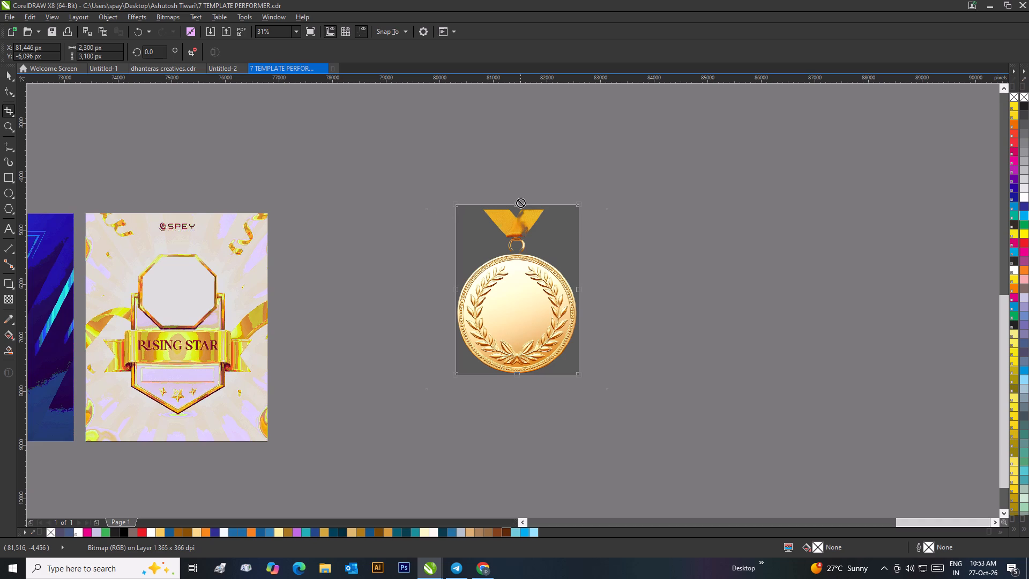
click(517, 206)
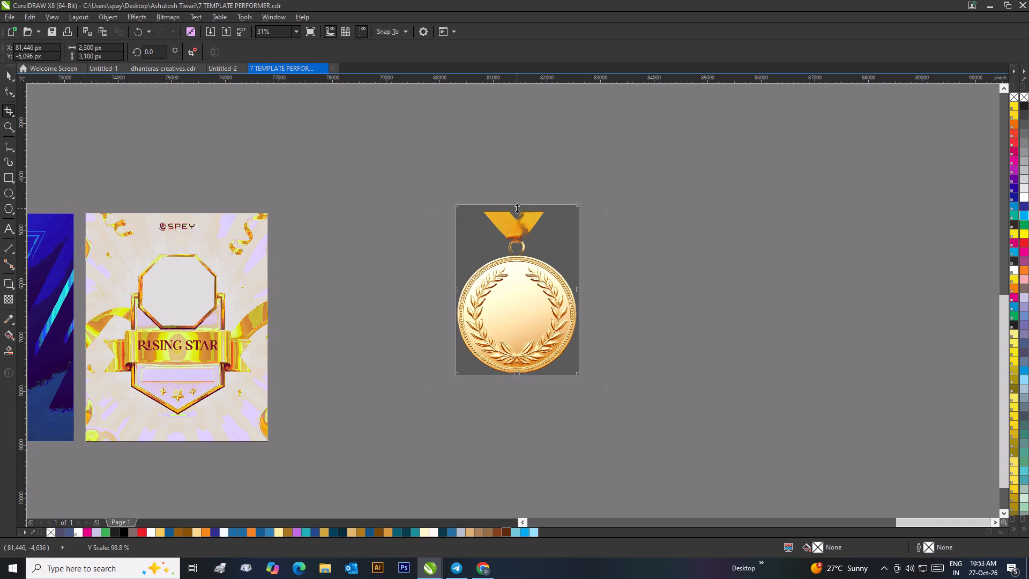
key(ctrl+z)
key(ctrl+z)
double_click(513, 257)
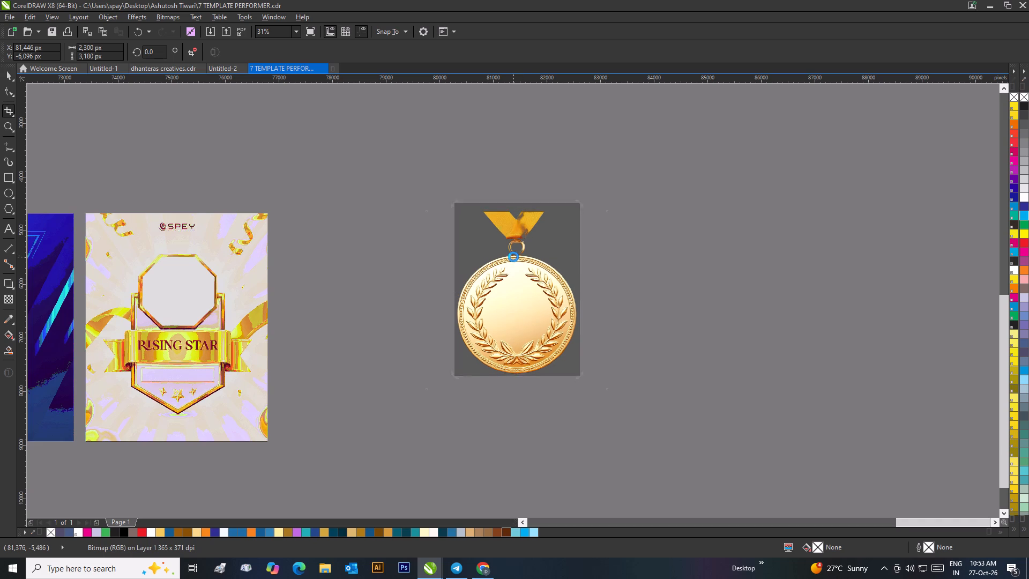
Shrink the cropped medal, place a copy on the blue page's edge beside RISING STAR, and delete the original.
click(4, 77)
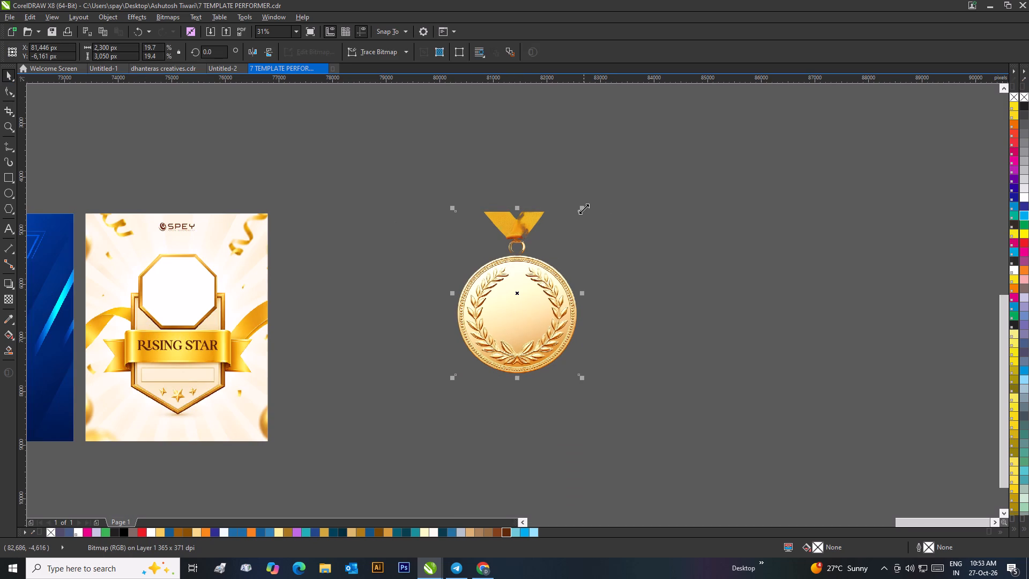
drag(584, 209, 511, 324)
drag(476, 355, 54, 348)
right_click(54, 348)
click(472, 356)
key(Delete)
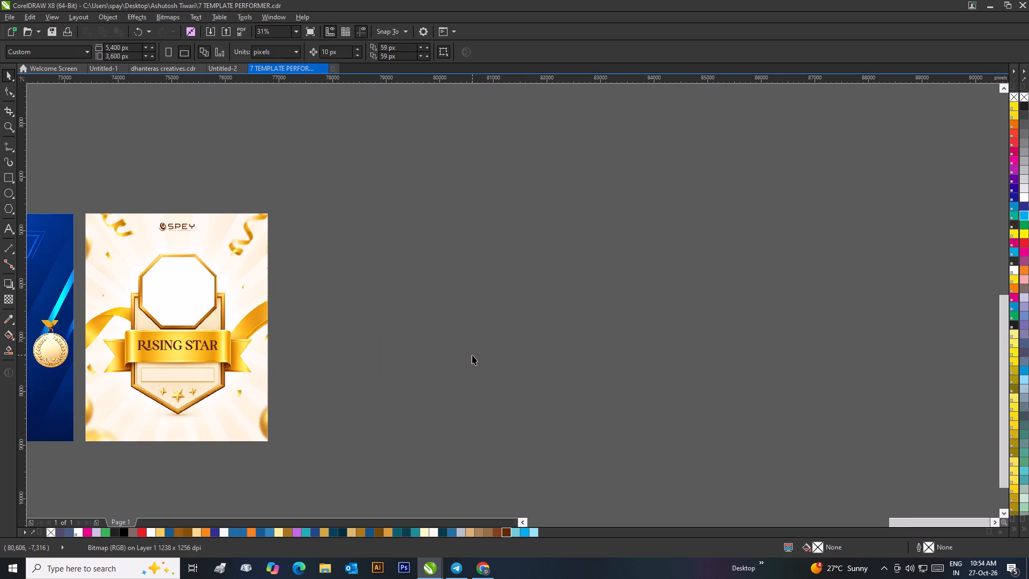
Move the medal from the blue page onto the green page and resize it to about 1,195 by 1,585 px.
scroll(457, 354, down, 2)
scroll(336, 275, up, 2)
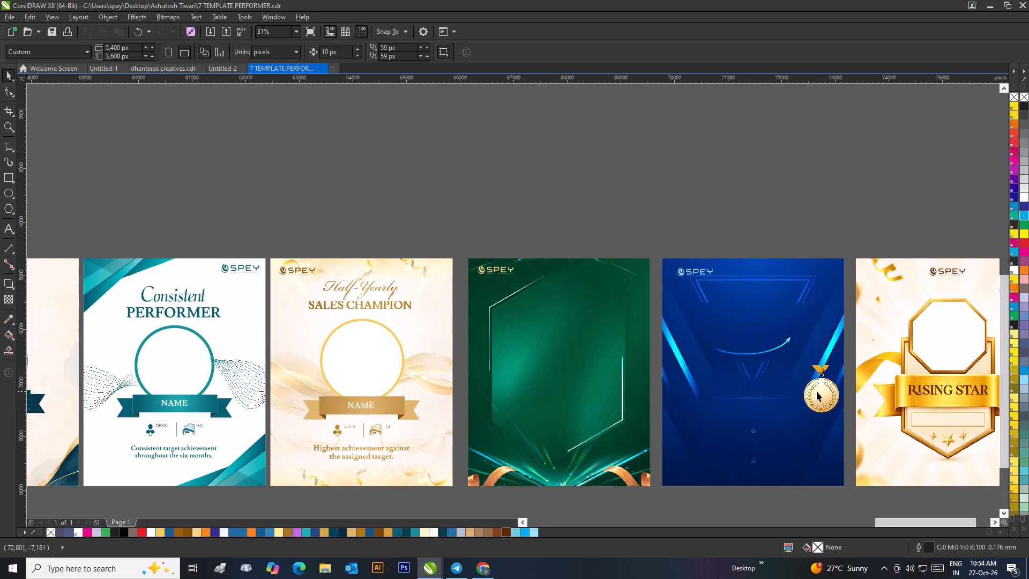
drag(817, 392, 536, 346)
drag(560, 372, 614, 442)
drag(581, 405, 575, 387)
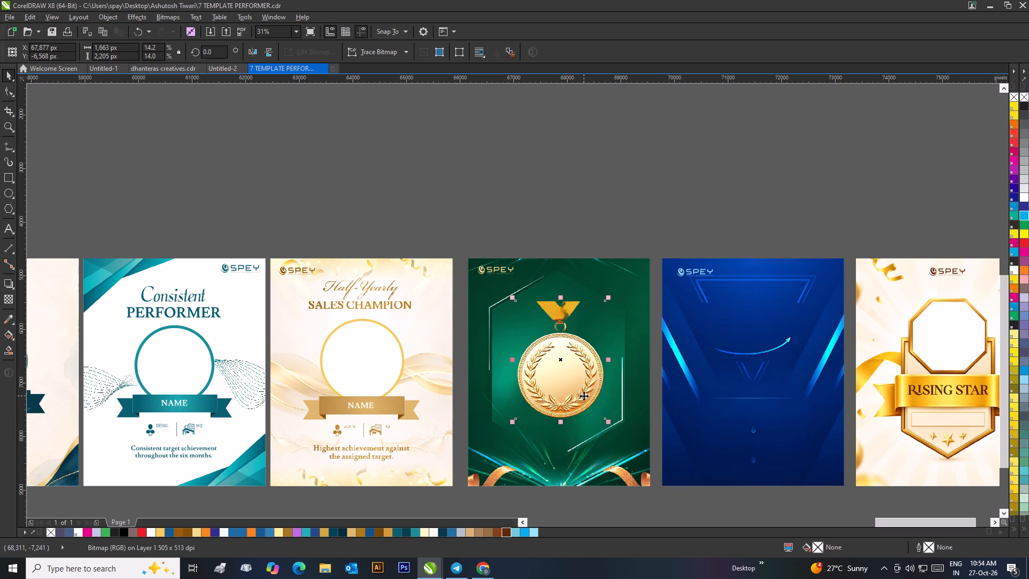
drag(584, 396, 580, 410)
drag(606, 437, 580, 449)
Edit the green page's PowerClip contents and enlarge the background image to about 90.6%, extending it beyond the page's lower edge.
click(614, 370)
right_click(614, 370)
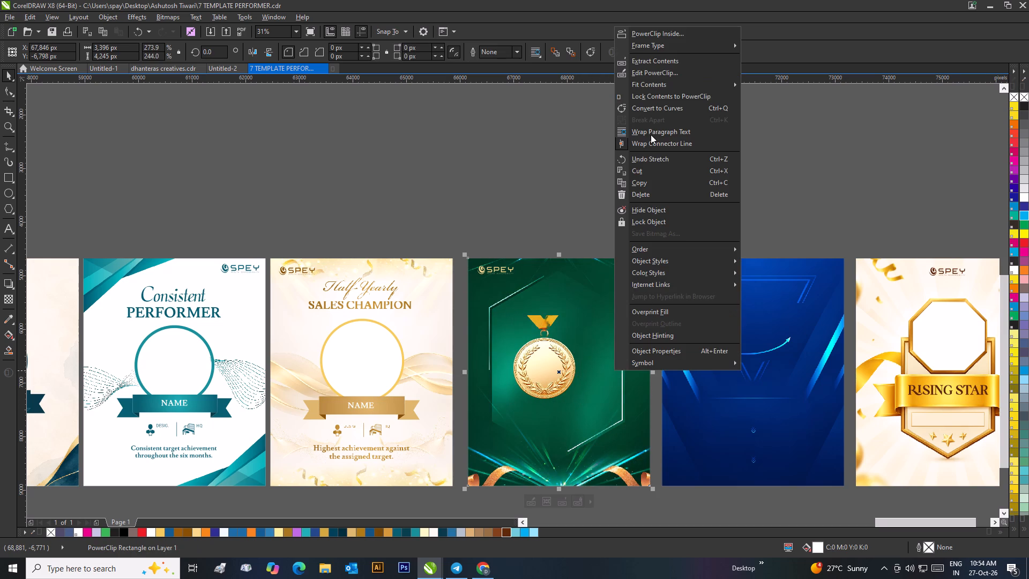
click(654, 78)
scroll(602, 238, down, 1)
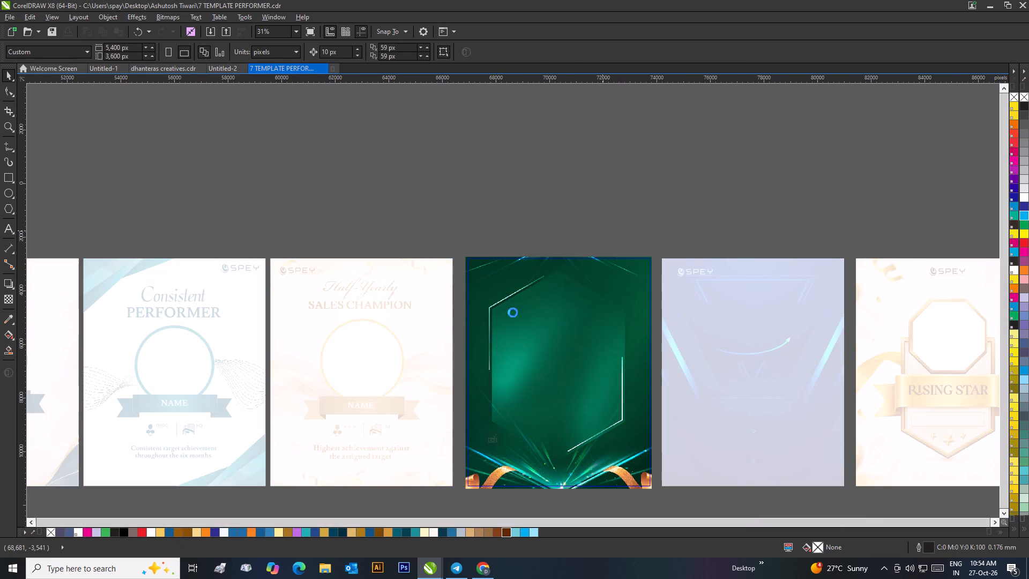
scroll(522, 424, up, 1)
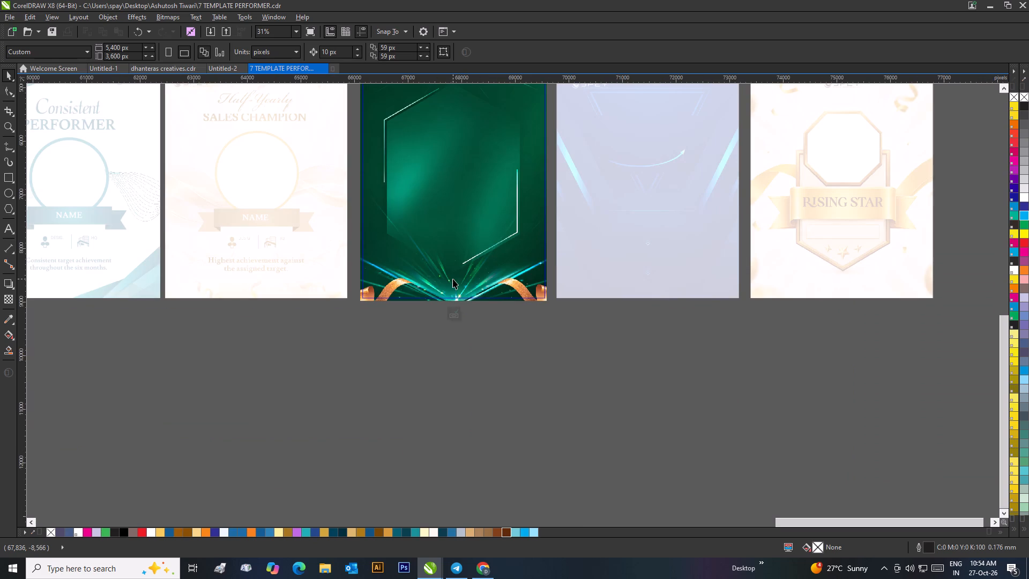
click(453, 279)
drag(357, 307, 339, 332)
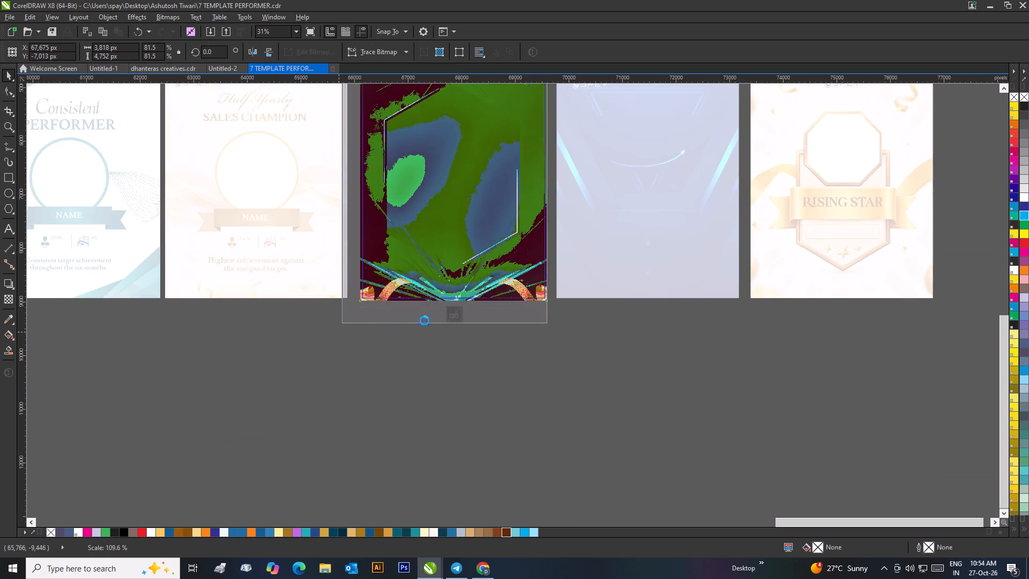
drag(553, 328, 576, 357)
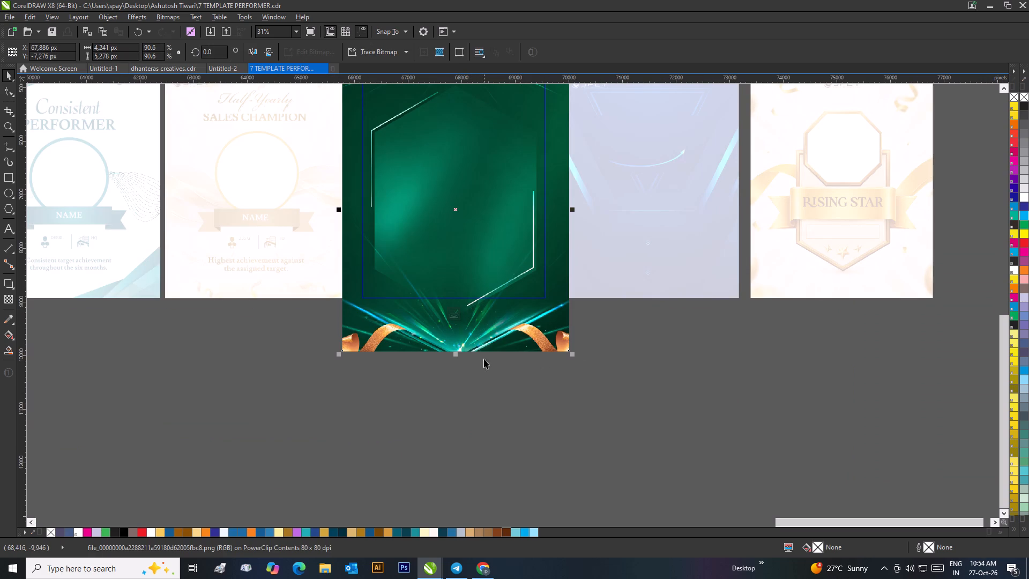
click(456, 312)
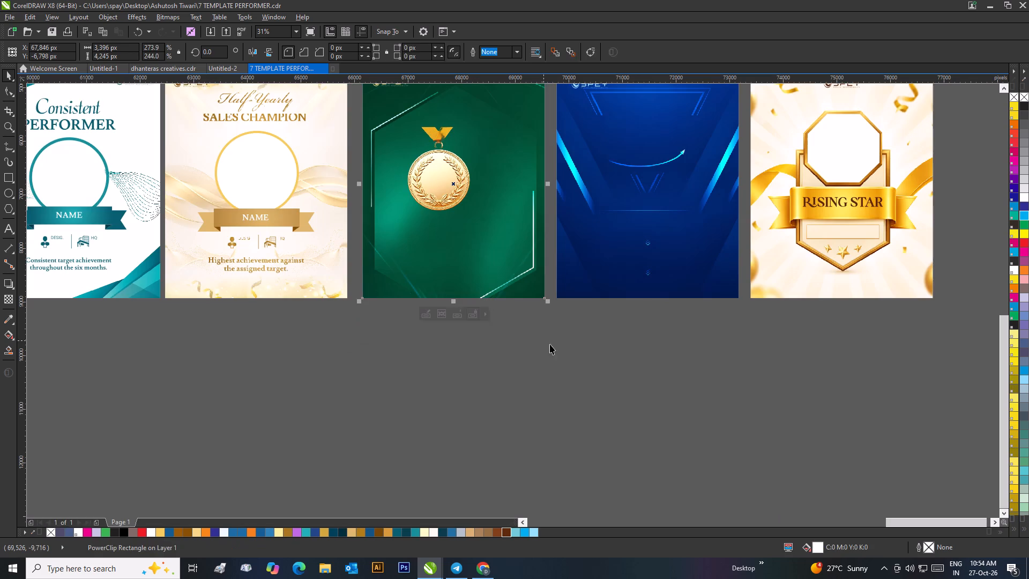
Reposition the medal near the centre of the green page, inside the hexagonal line frame.
click(572, 353)
scroll(531, 345, down, 2)
scroll(499, 265, up, 2)
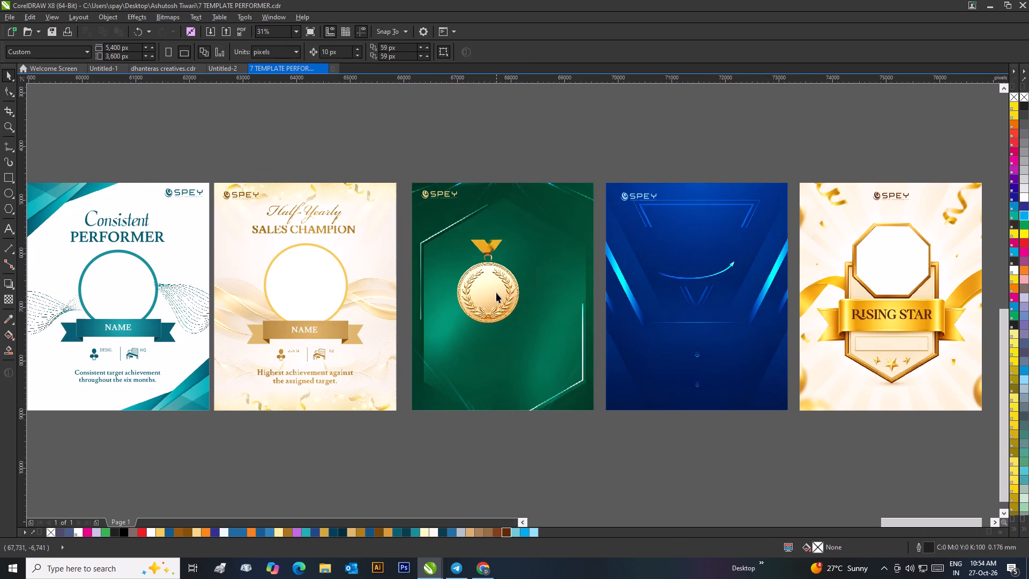
click(496, 293)
drag(496, 296, 512, 297)
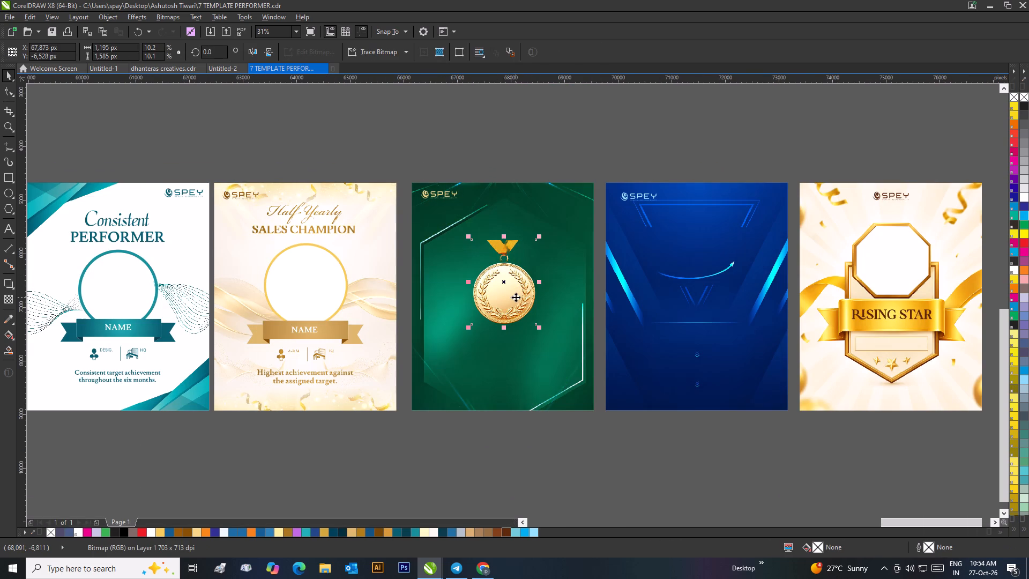
drag(516, 297, 513, 310)
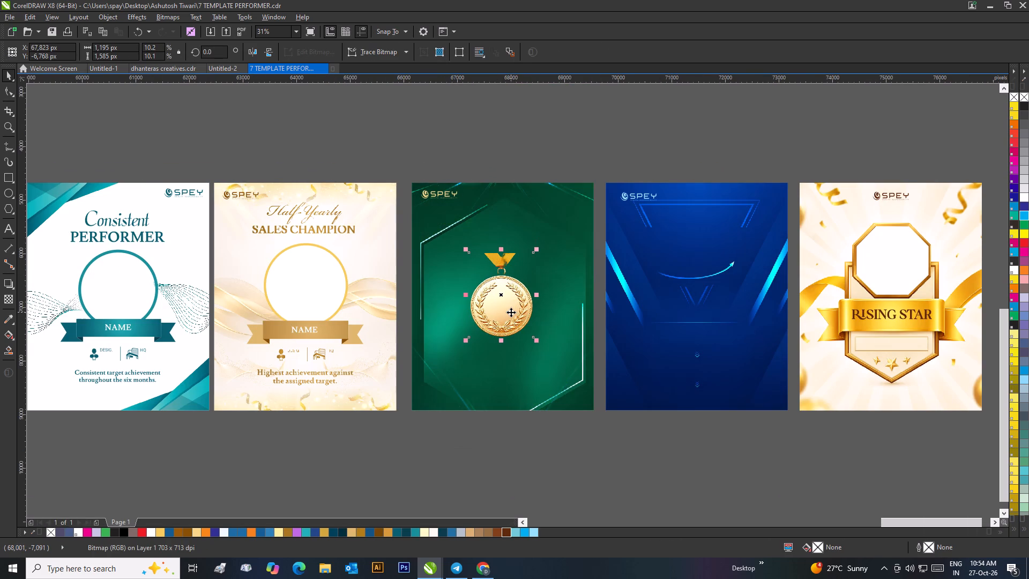
click(517, 435)
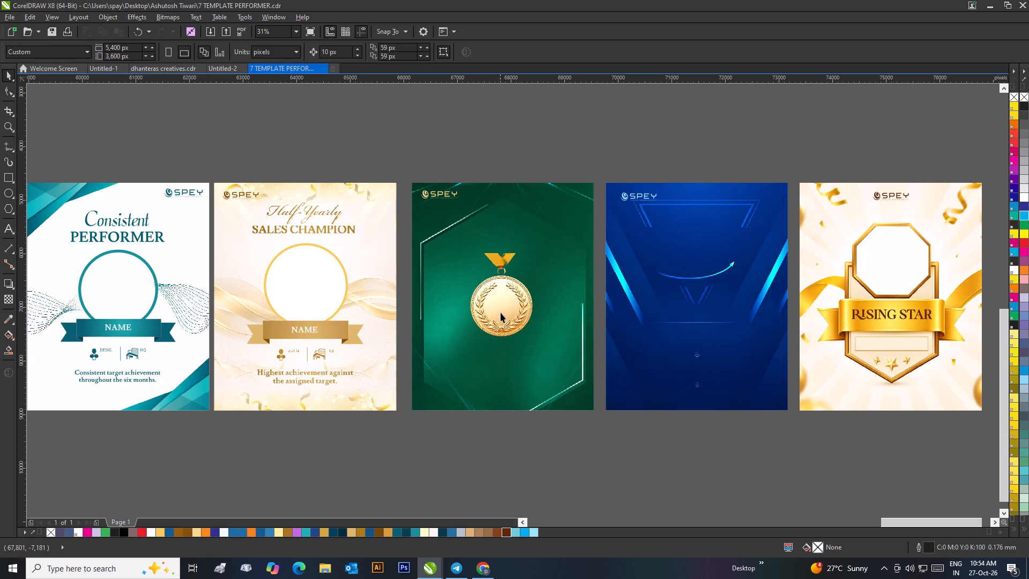
Apply a vertical linear transparency to the medal so its ribbon fades out toward the top.
click(502, 312)
click(6, 298)
scroll(503, 277, up, 1)
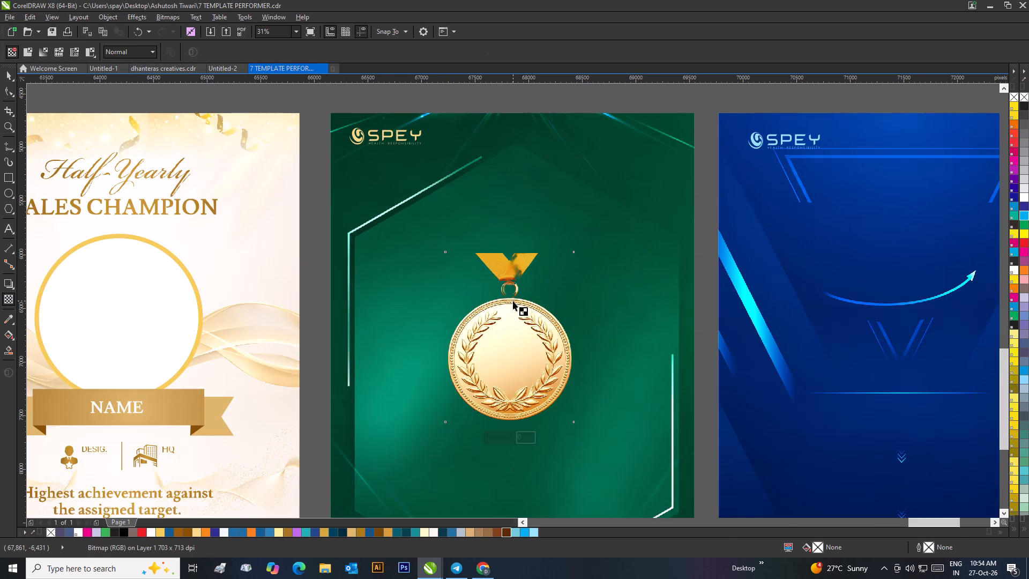
ctrl+drag(512, 268, 510, 256)
ctrl+drag(512, 270, 509, 299)
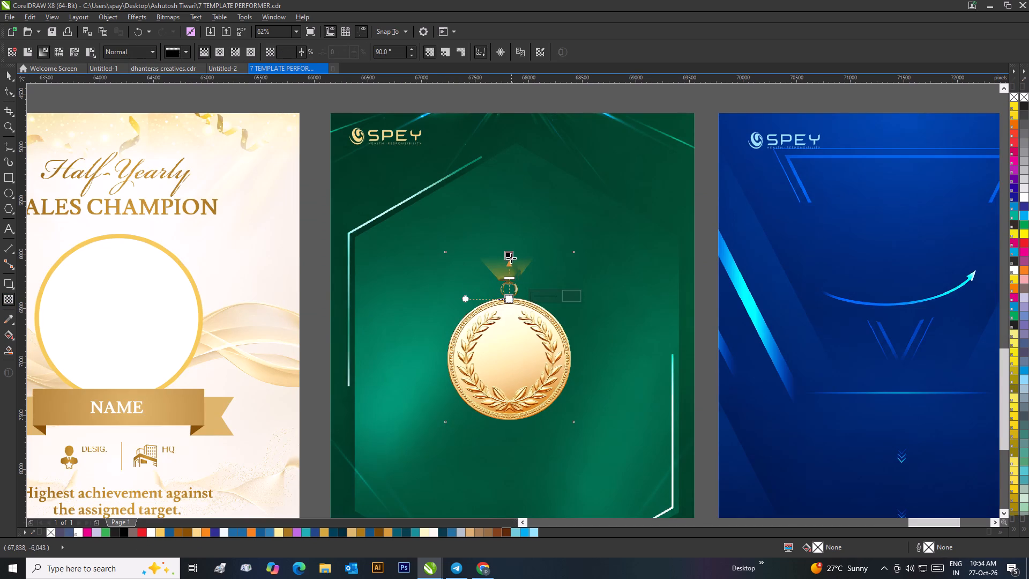
ctrl+drag(510, 252, 509, 239)
ctrl+drag(509, 307, 507, 256)
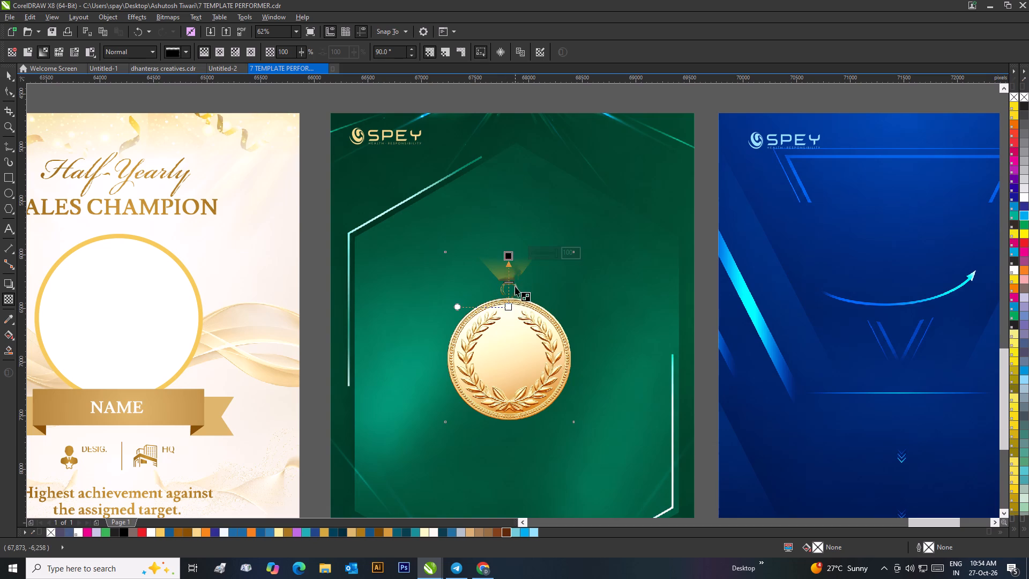
ctrl+drag(506, 255, 506, 236)
ctrl+drag(507, 236, 507, 256)
ctrl+click(511, 306)
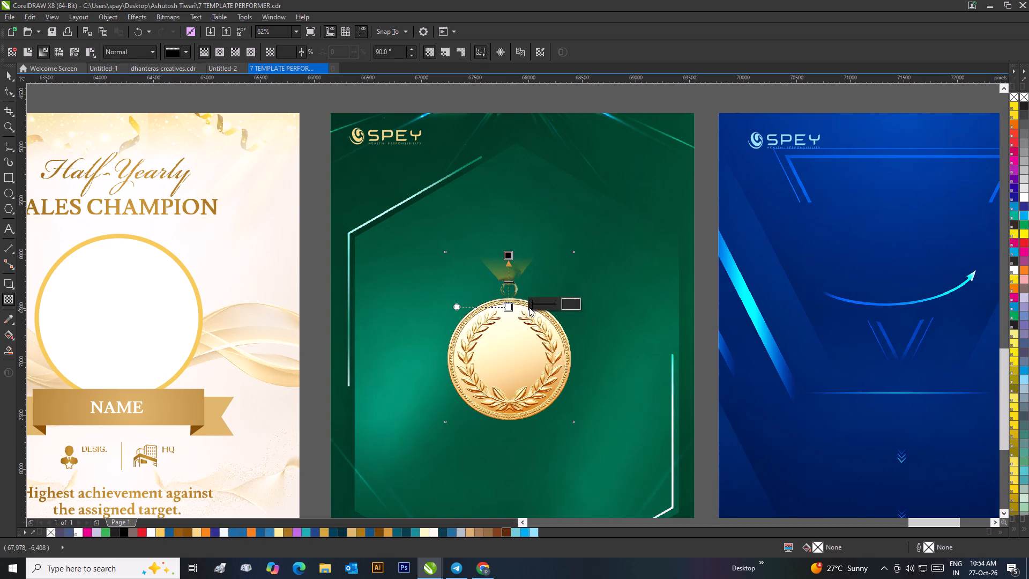
click(8, 74)
Enlarge the faded medal on the green page to about 1,282 by 1,700 px.
scroll(350, 146, down, 1)
scroll(571, 403, down, 1)
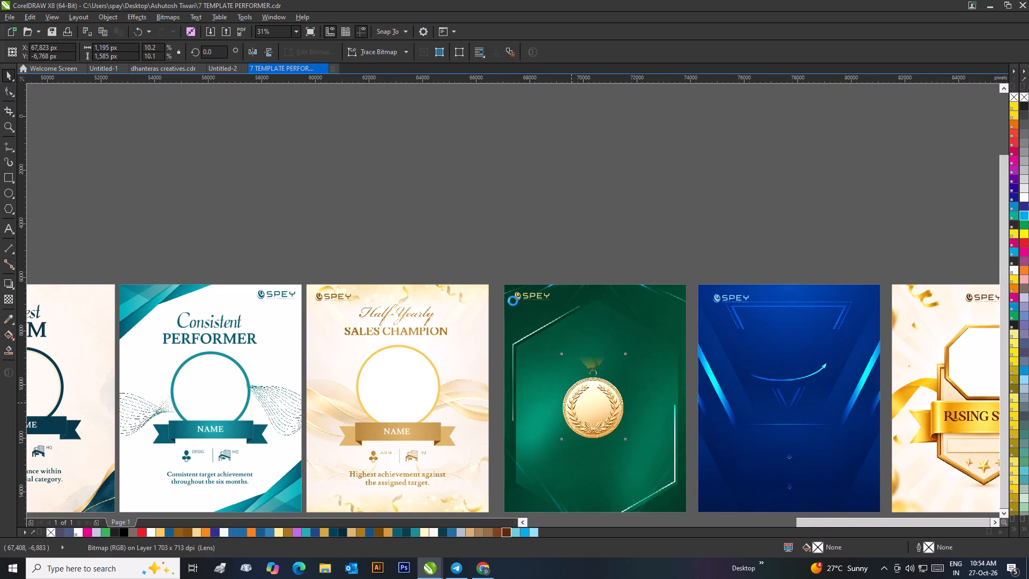
click(585, 422)
scroll(548, 329, up, 2)
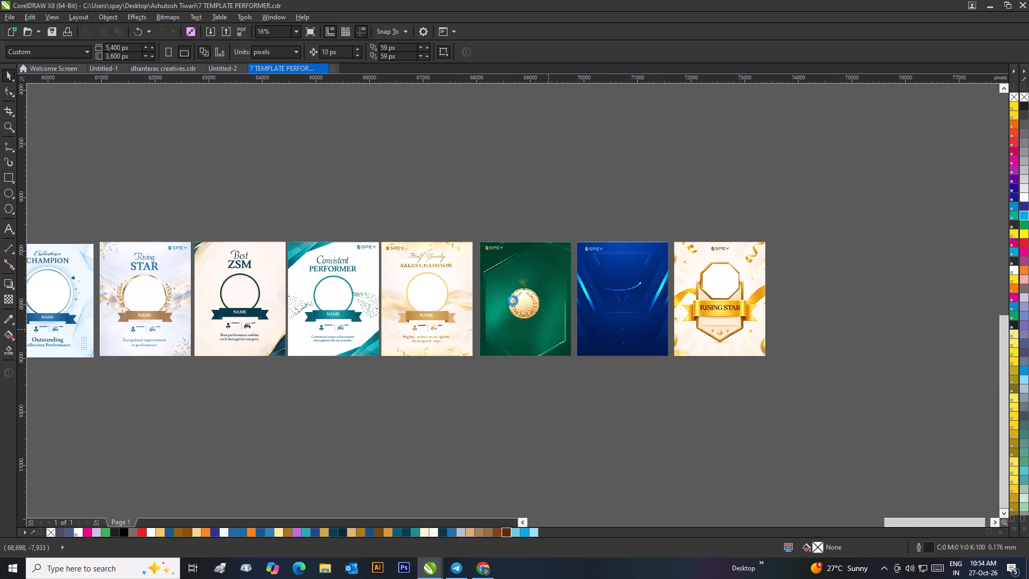
click(462, 237)
drag(499, 278, 511, 291)
drag(459, 249, 459, 243)
scroll(458, 249, down, 1)
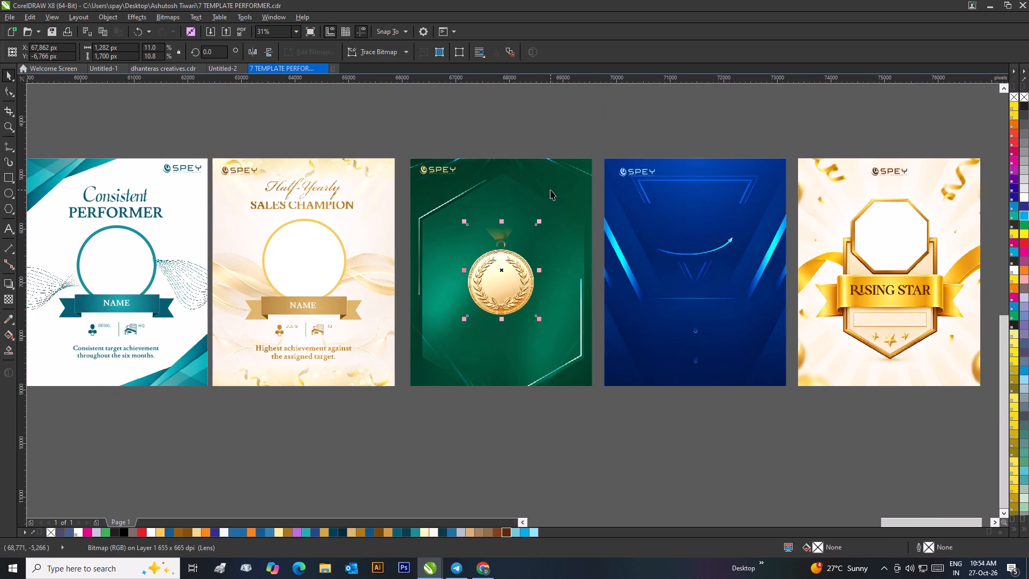
Align the medal's centre horizontally with the green page background.
shift+click(550, 190)
key(c)
click(545, 109)
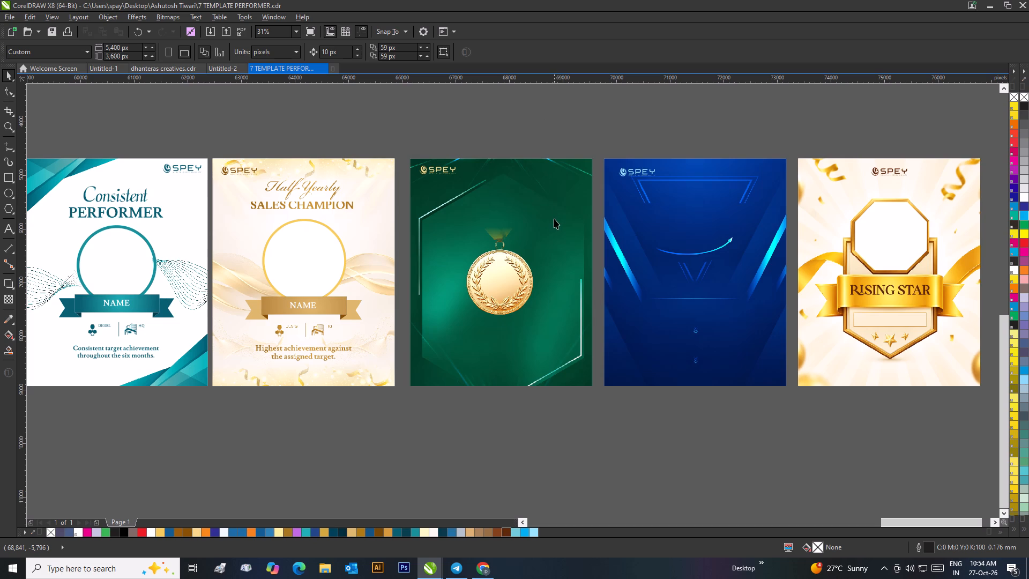
click(626, 431)
Save the drawing as 7 TEMPLATE PERFORMER in CDR format, version 18.0, overwriting the existing file in the desktop working folder.
scroll(591, 378, down, 1)
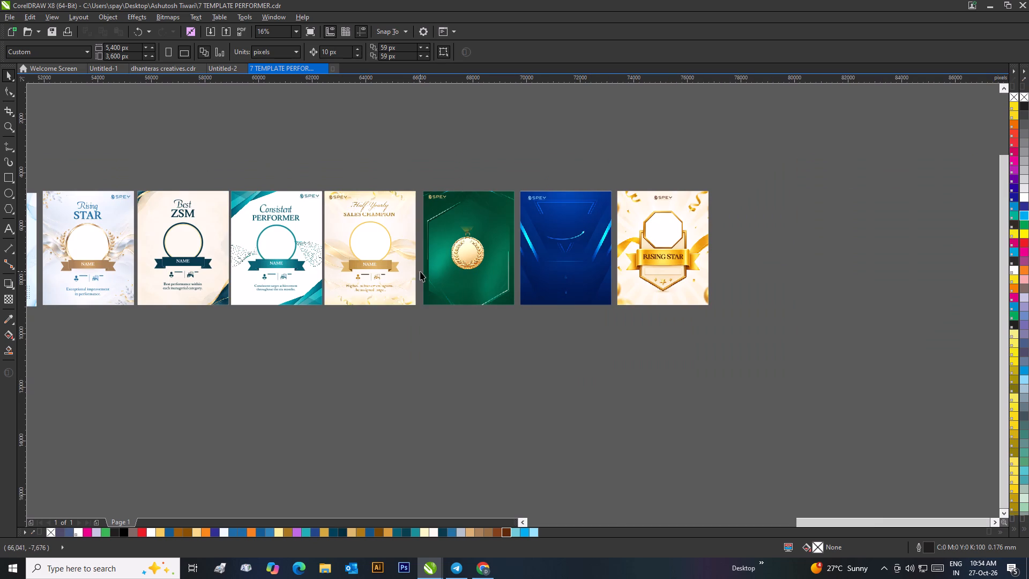
click(8, 18)
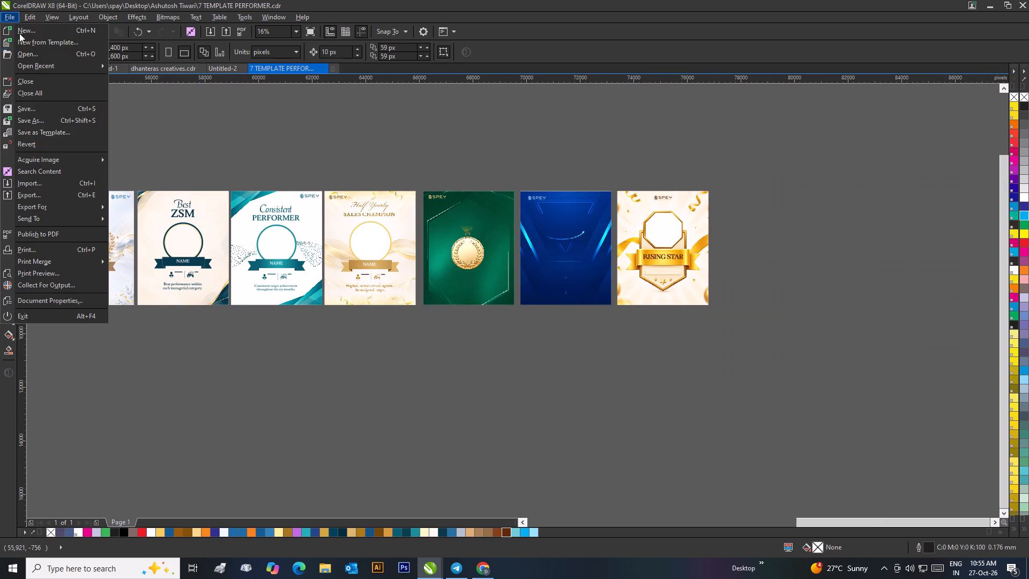
click(42, 117)
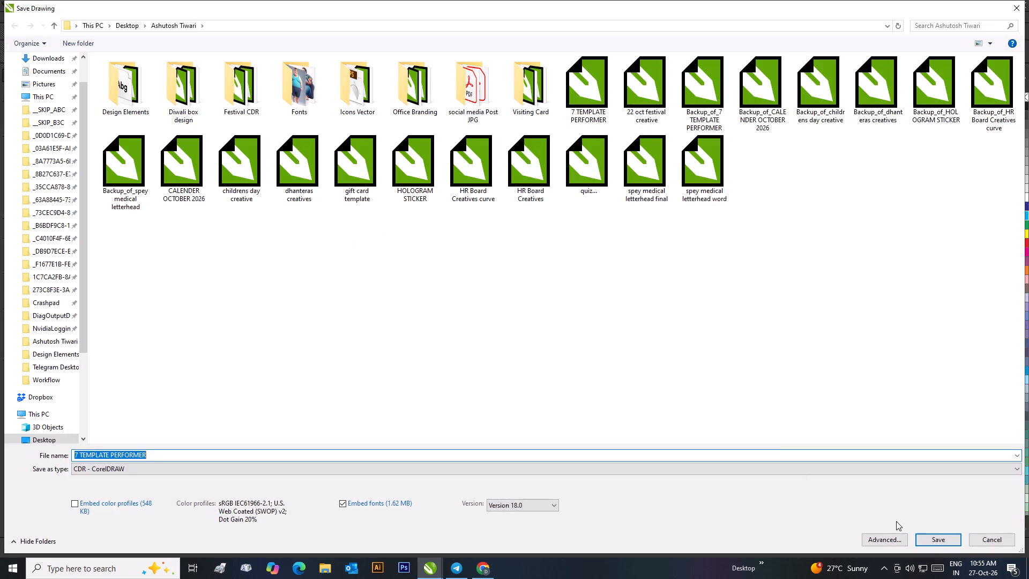
click(922, 538)
click(538, 281)
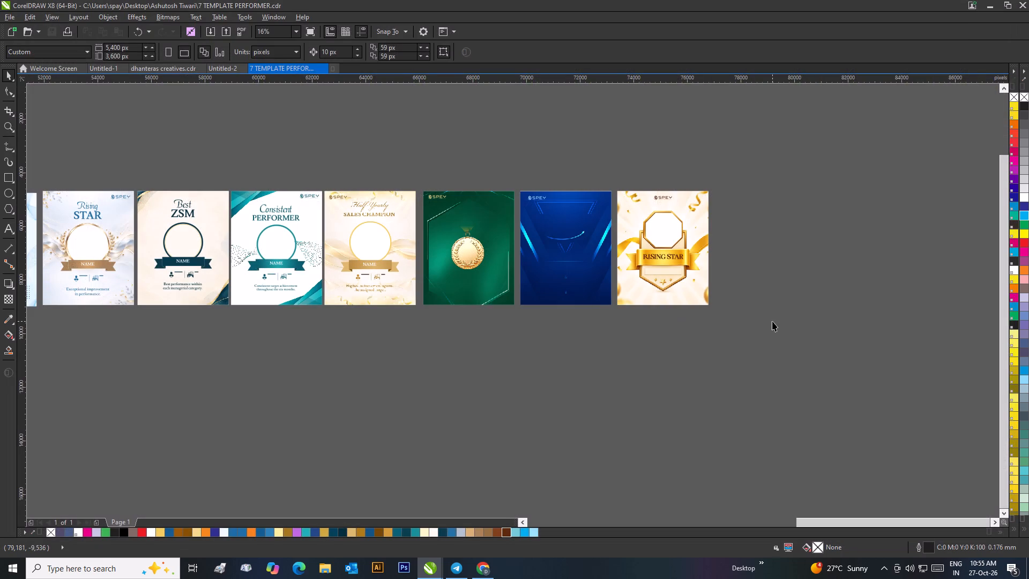
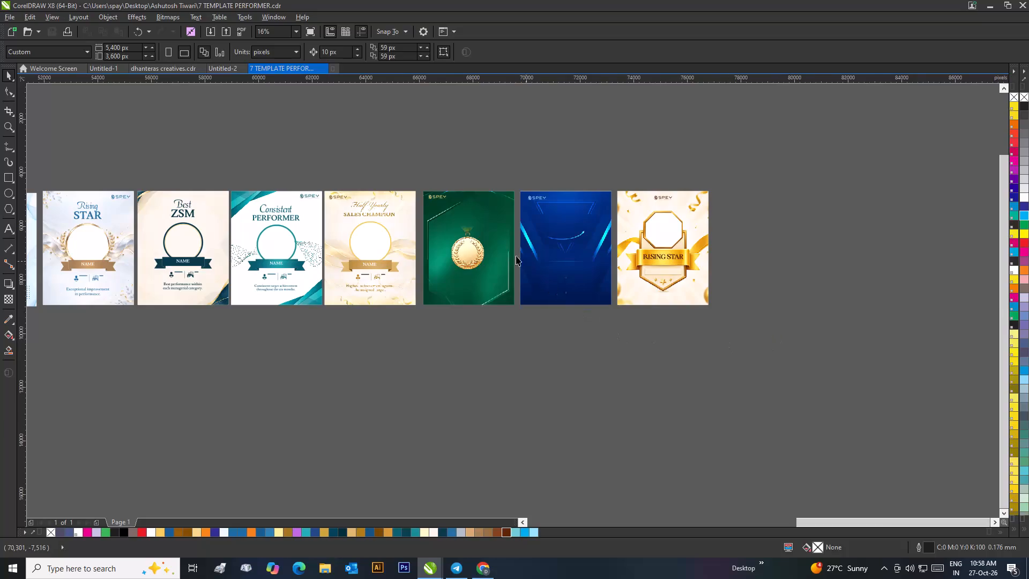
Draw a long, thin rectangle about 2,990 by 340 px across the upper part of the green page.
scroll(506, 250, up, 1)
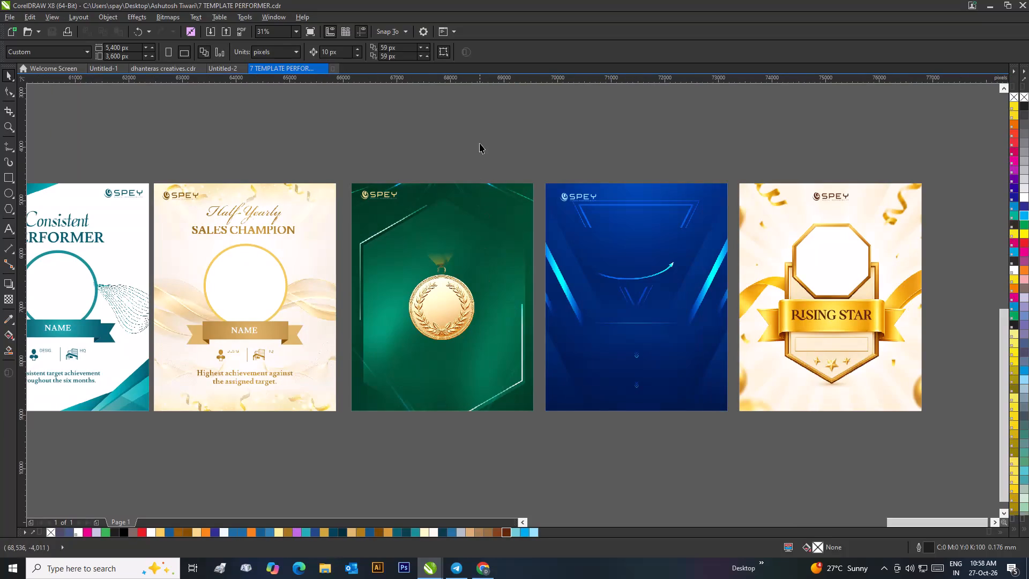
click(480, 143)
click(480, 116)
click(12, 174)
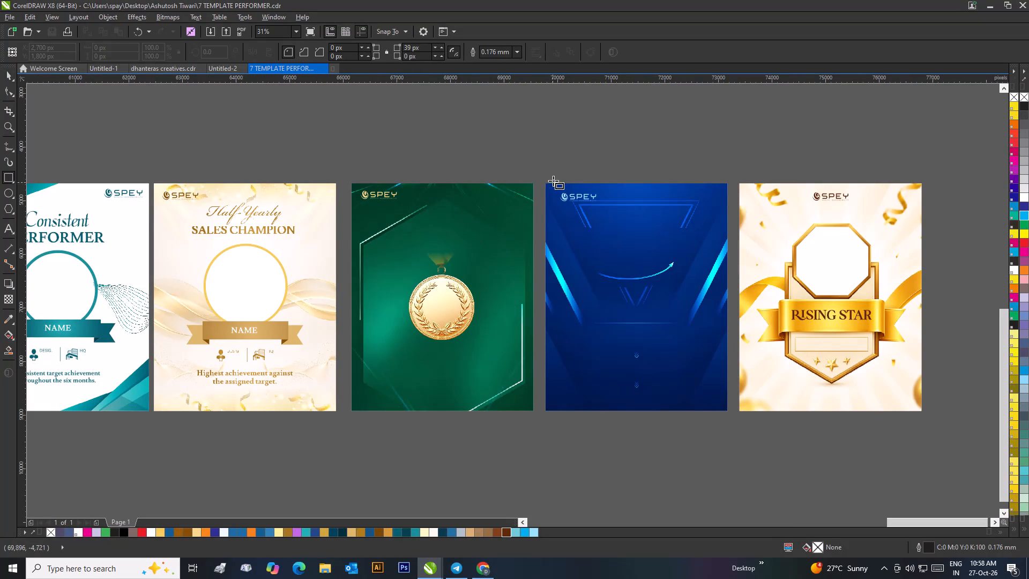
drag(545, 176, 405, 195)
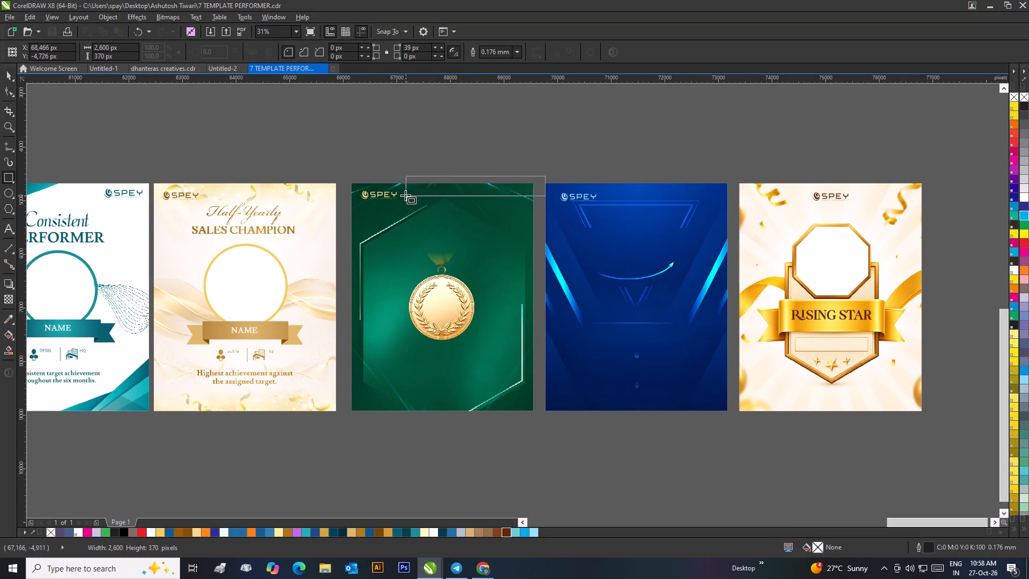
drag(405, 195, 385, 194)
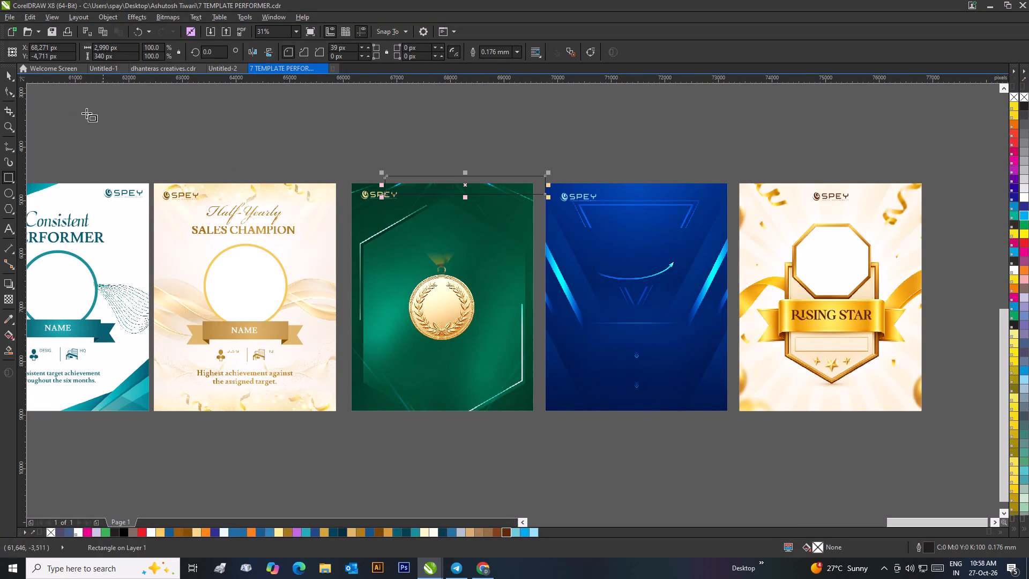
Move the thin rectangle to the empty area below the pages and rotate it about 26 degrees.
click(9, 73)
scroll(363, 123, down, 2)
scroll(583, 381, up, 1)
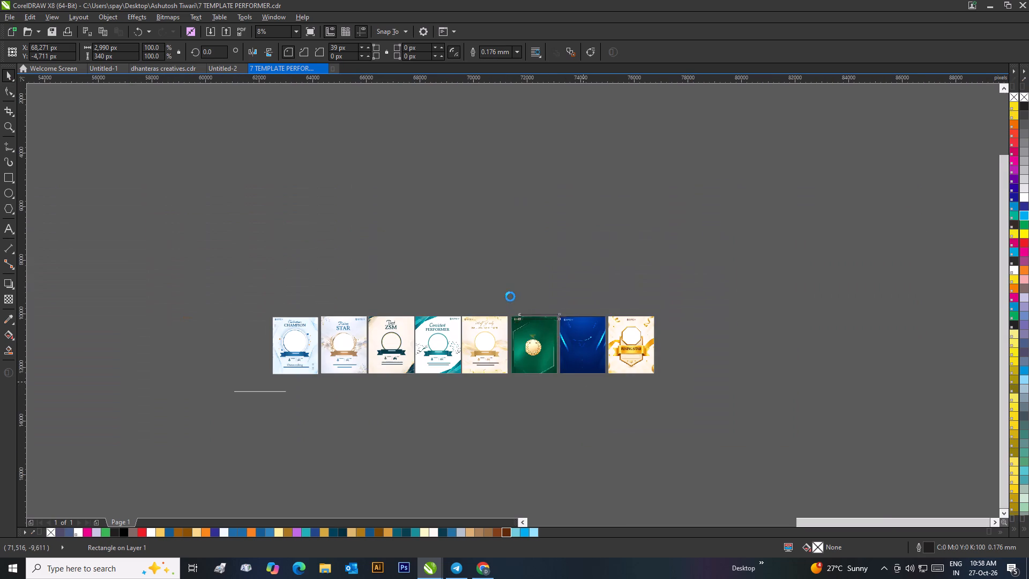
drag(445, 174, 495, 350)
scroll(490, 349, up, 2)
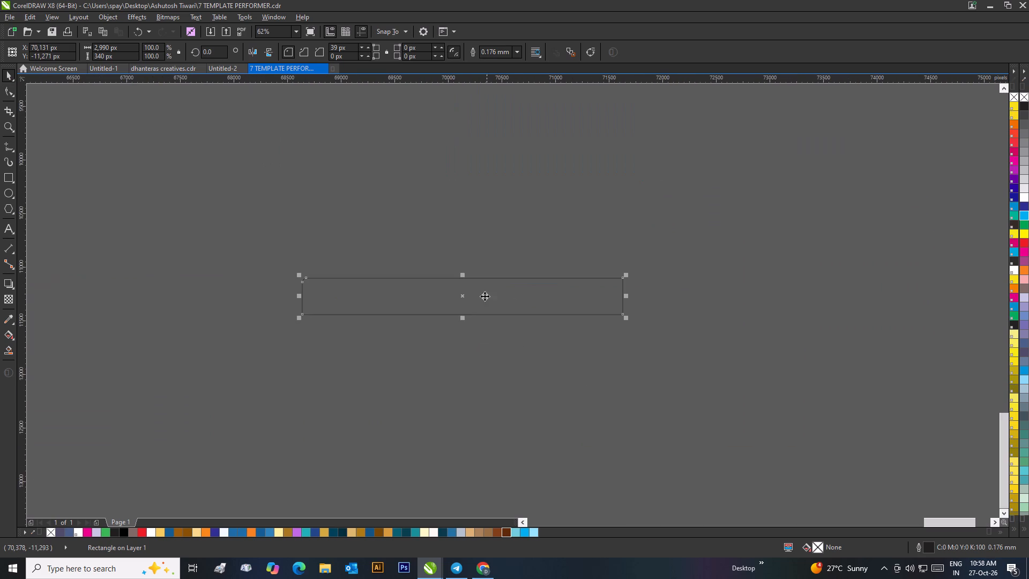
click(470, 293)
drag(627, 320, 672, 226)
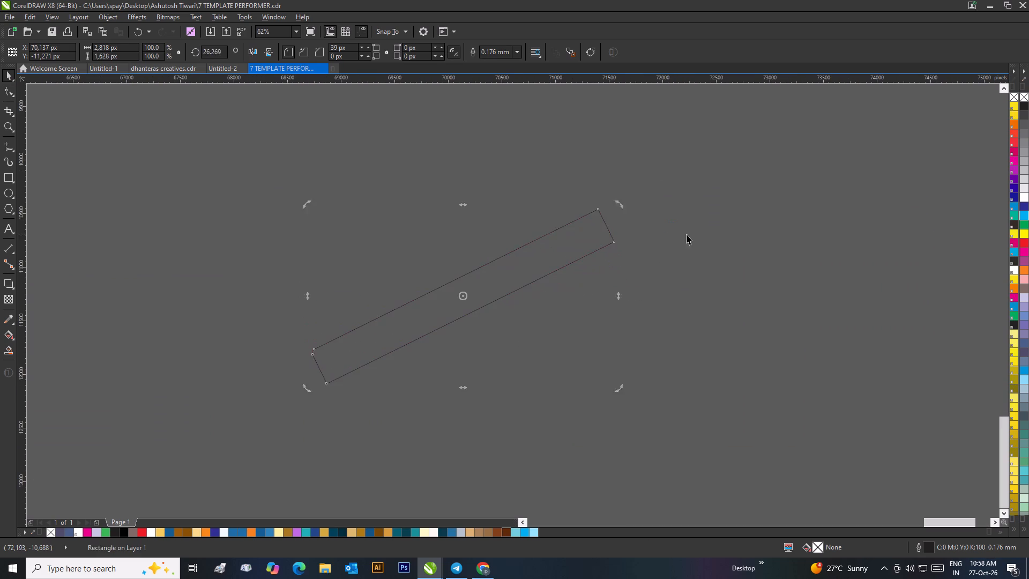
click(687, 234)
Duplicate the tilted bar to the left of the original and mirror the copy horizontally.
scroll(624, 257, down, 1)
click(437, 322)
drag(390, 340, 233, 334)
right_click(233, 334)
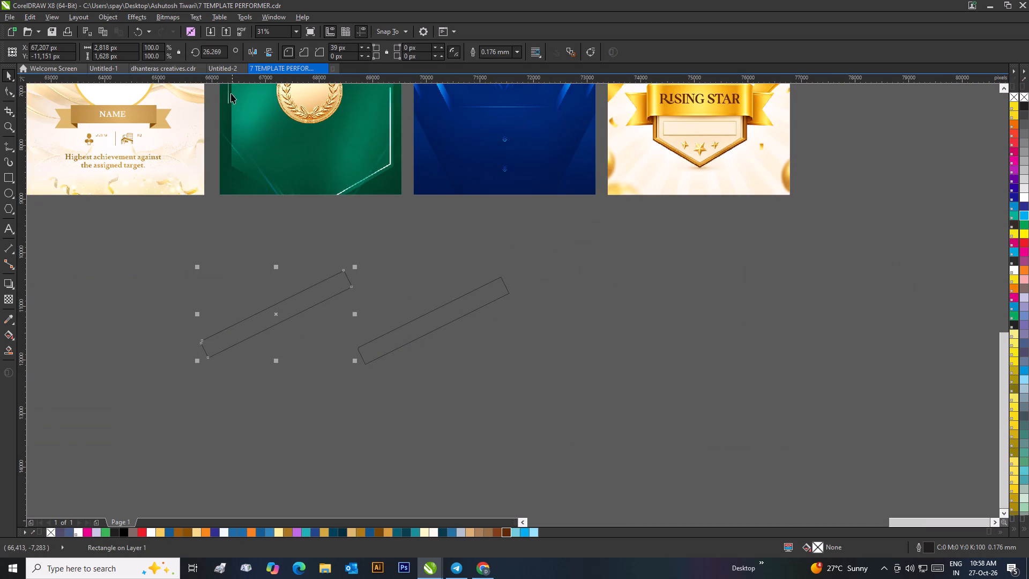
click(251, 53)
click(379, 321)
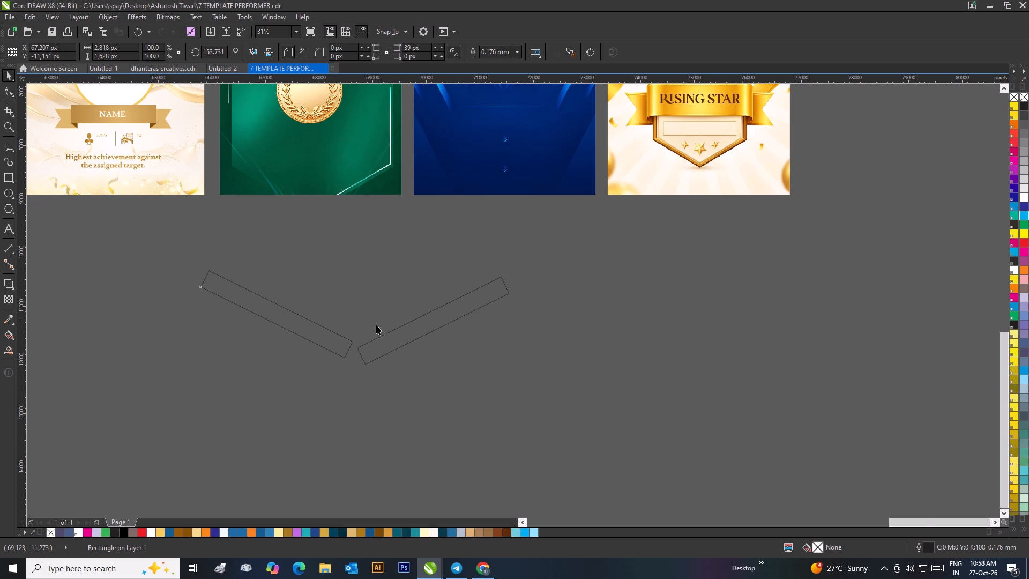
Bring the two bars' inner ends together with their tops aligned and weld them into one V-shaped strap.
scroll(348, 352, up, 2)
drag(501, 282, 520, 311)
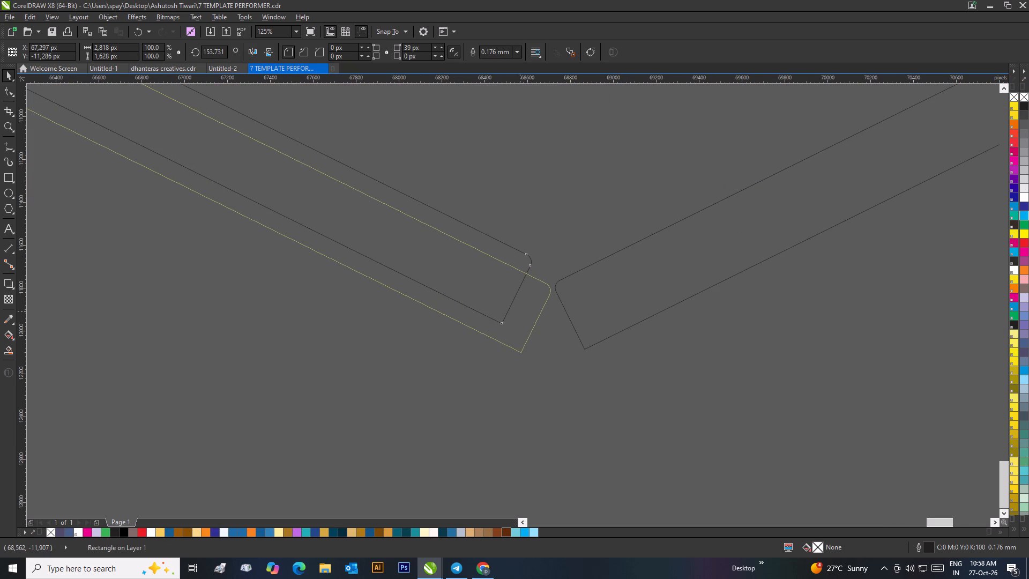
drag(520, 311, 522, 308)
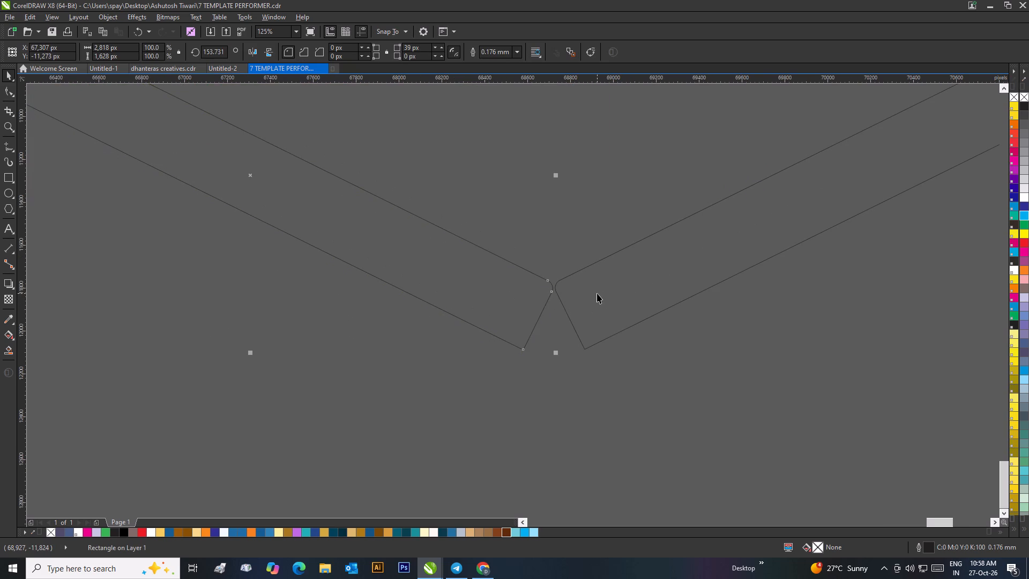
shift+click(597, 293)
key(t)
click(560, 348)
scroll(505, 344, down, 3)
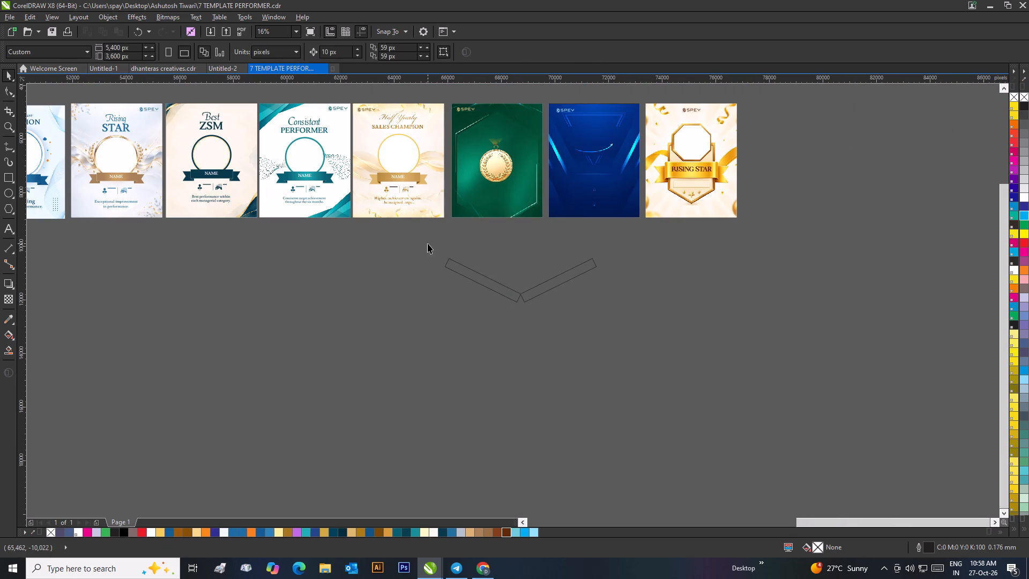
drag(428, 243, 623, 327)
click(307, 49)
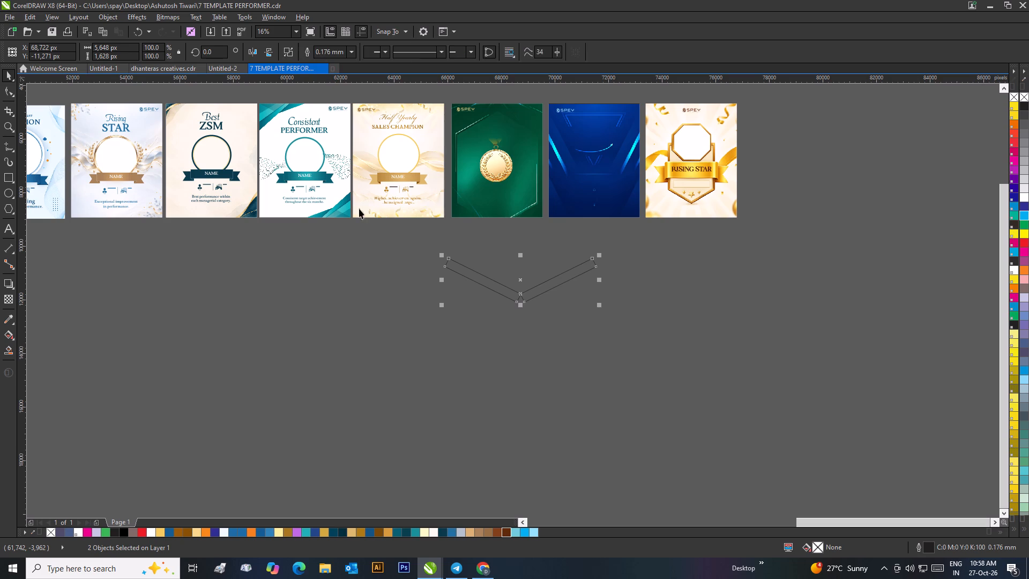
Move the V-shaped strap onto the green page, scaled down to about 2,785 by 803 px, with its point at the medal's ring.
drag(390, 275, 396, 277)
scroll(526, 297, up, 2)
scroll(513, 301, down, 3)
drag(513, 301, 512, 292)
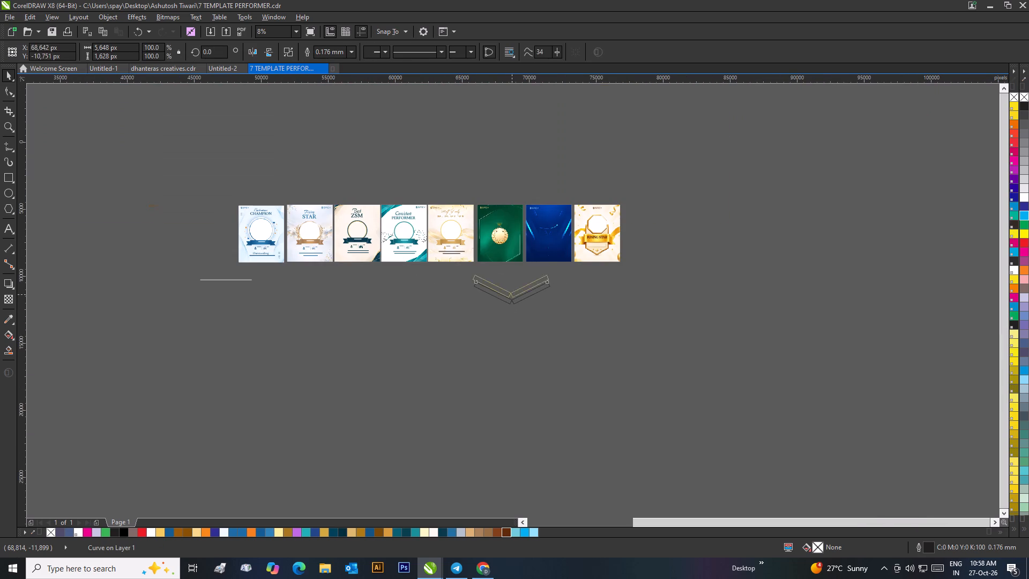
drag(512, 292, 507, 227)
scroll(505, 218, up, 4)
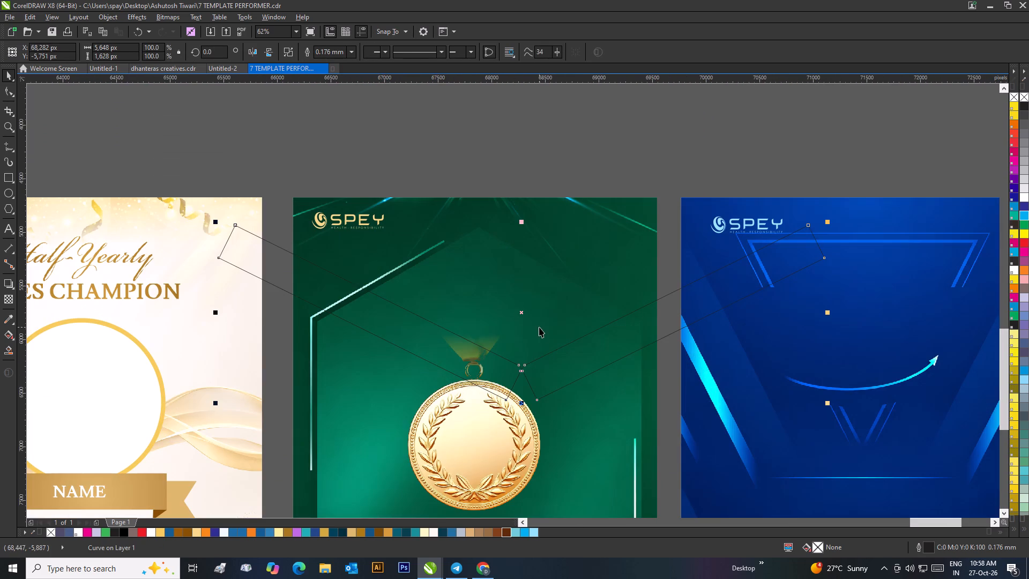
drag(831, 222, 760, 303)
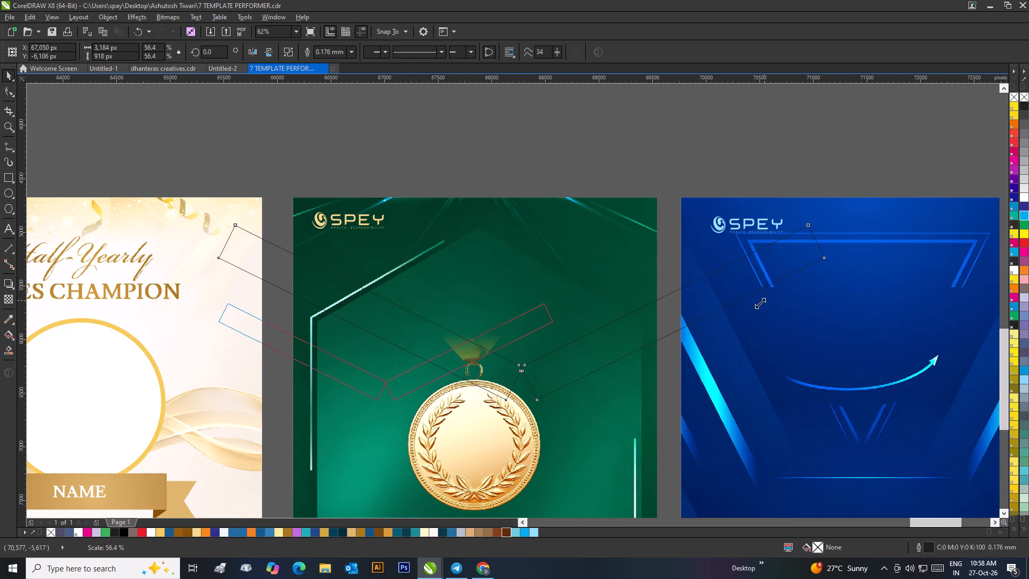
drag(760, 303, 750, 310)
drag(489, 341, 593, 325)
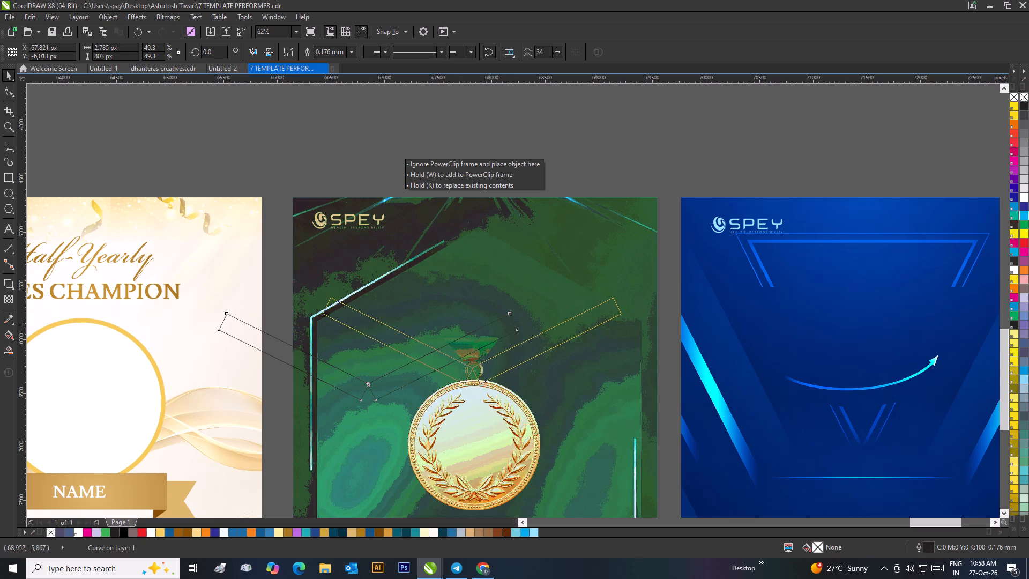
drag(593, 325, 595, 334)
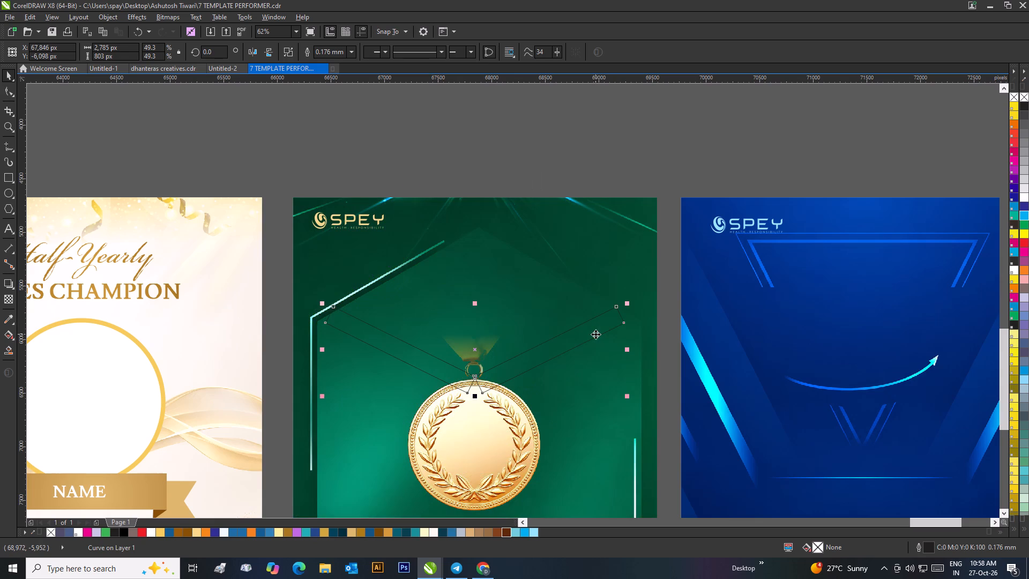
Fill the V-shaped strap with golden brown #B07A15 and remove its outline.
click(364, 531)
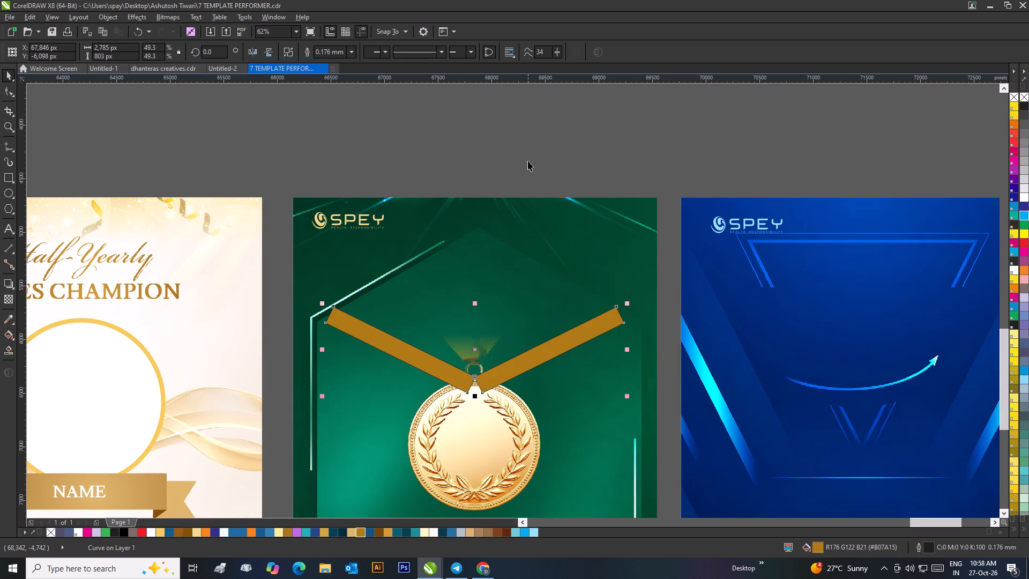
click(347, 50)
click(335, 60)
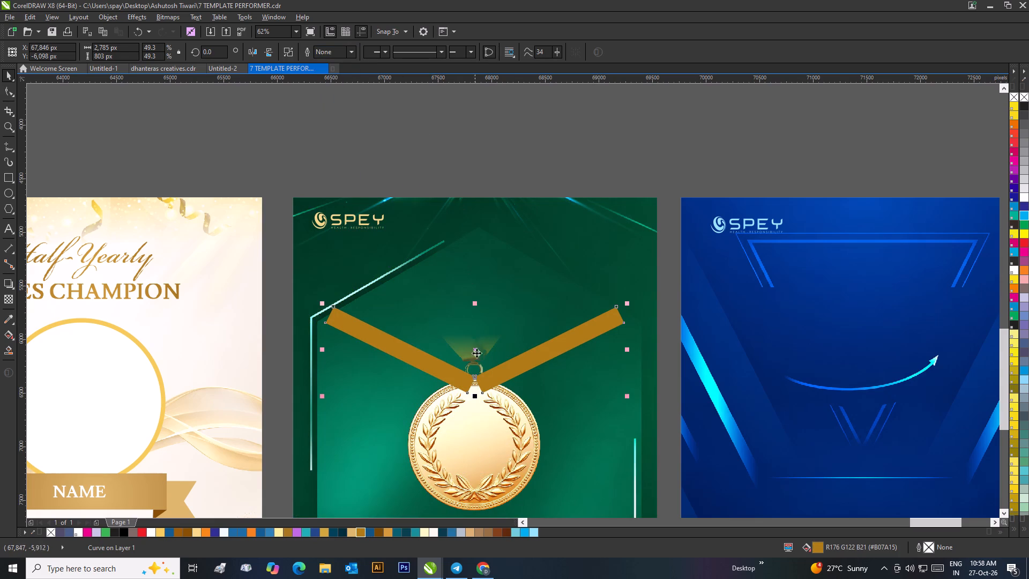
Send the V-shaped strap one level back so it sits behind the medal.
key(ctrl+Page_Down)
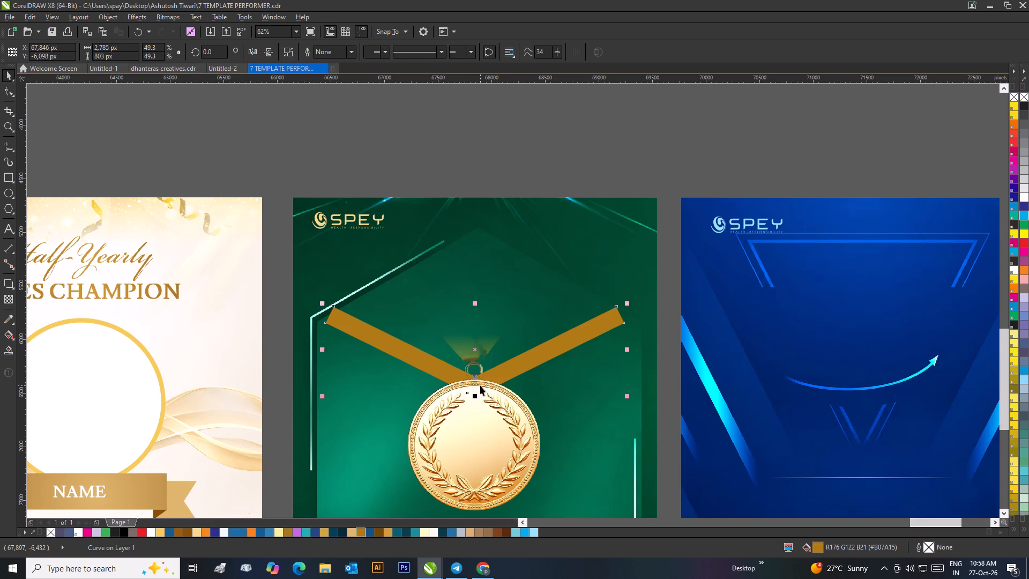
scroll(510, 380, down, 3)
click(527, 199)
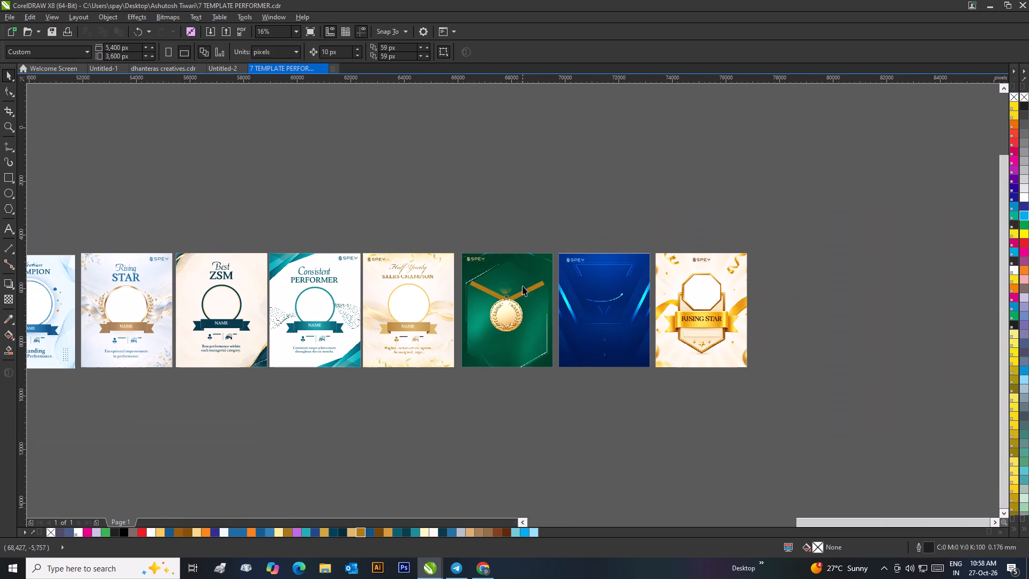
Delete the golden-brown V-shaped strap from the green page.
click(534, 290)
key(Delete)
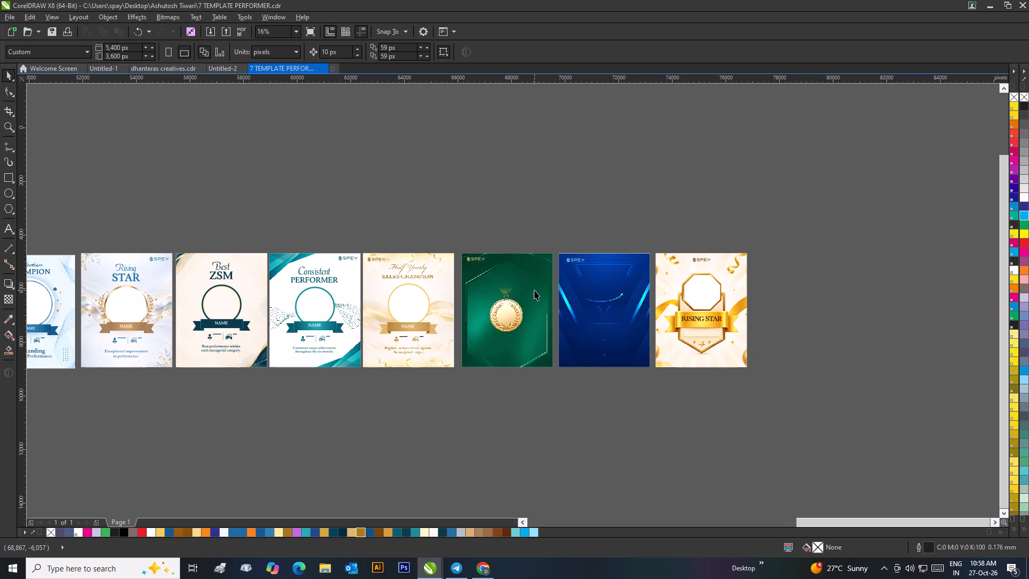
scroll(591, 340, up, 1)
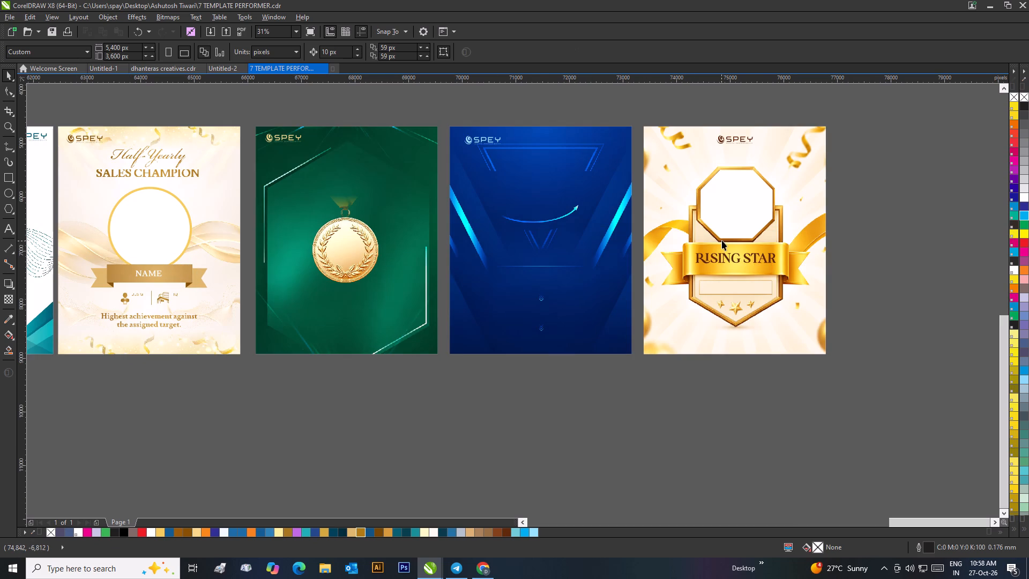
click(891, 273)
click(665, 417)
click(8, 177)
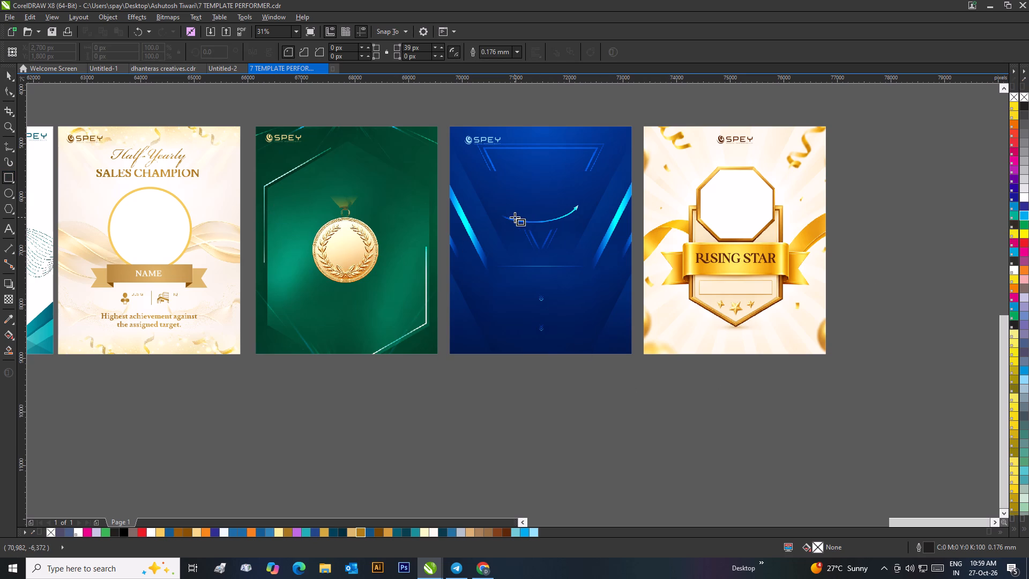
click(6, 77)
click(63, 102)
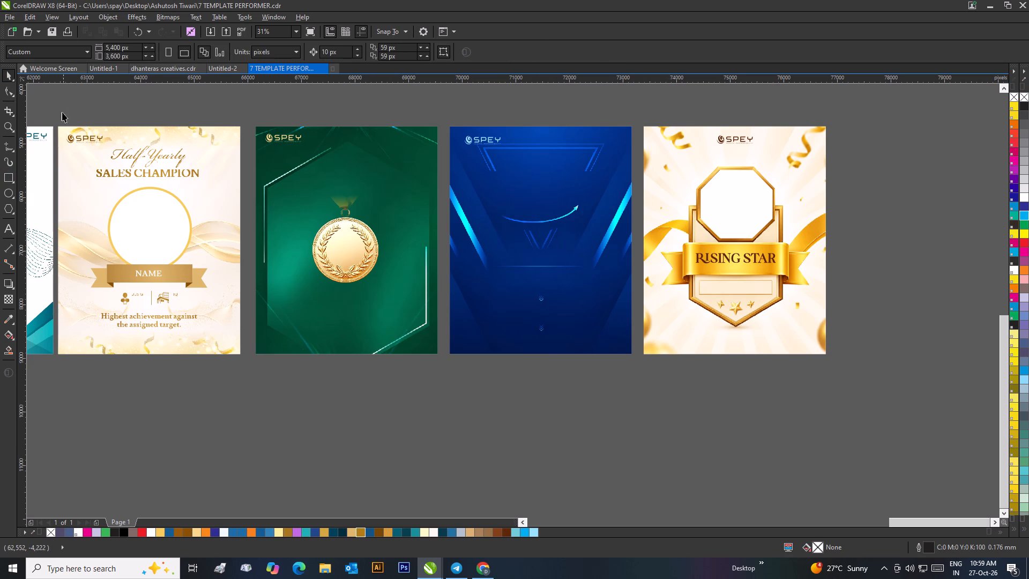
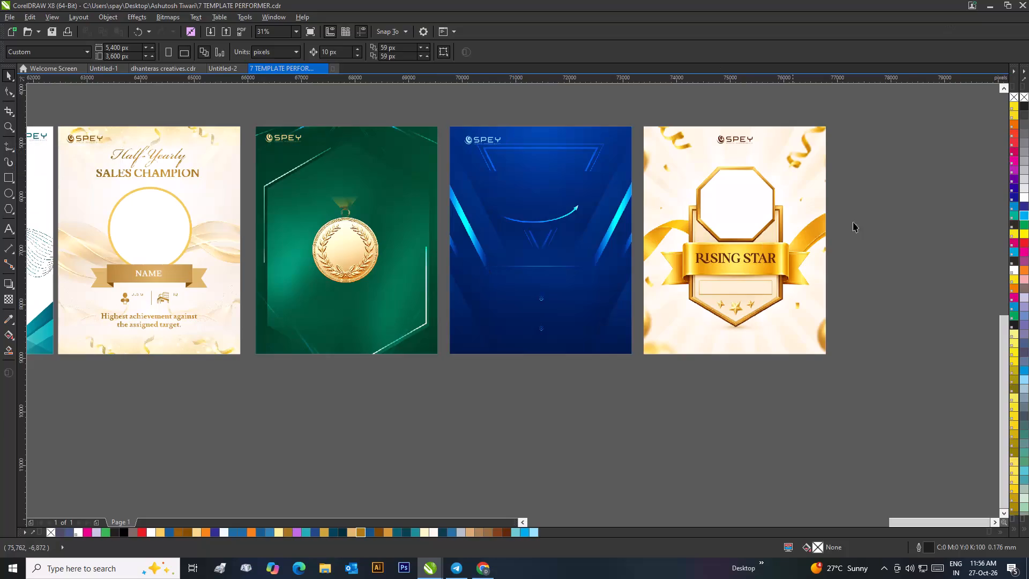
Enlarge the gold medal on the green page to about 1,594 by 2,114 px.
click(907, 199)
scroll(673, 187, down, 1)
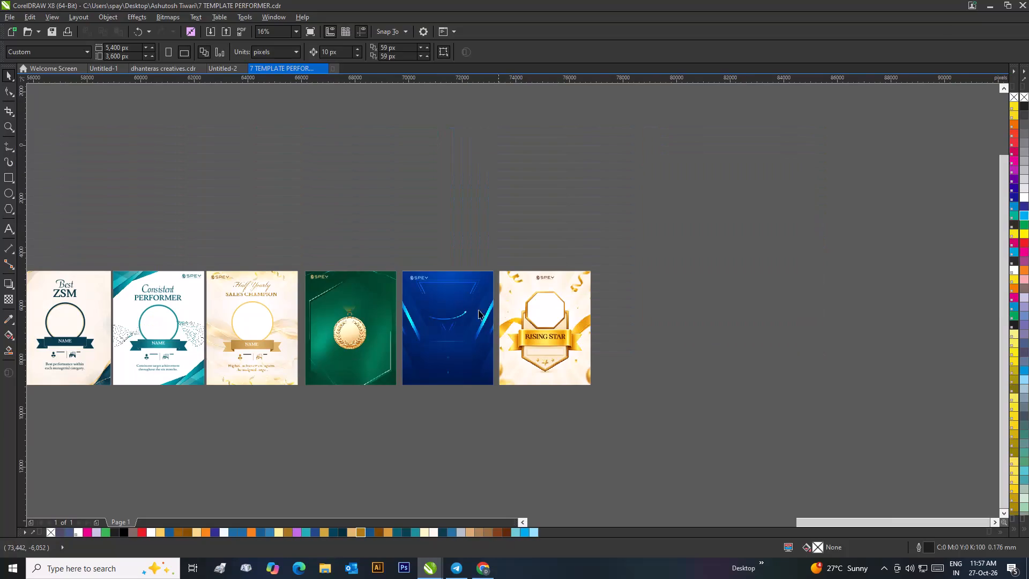
scroll(314, 326, up, 1)
scroll(593, 309, up, 1)
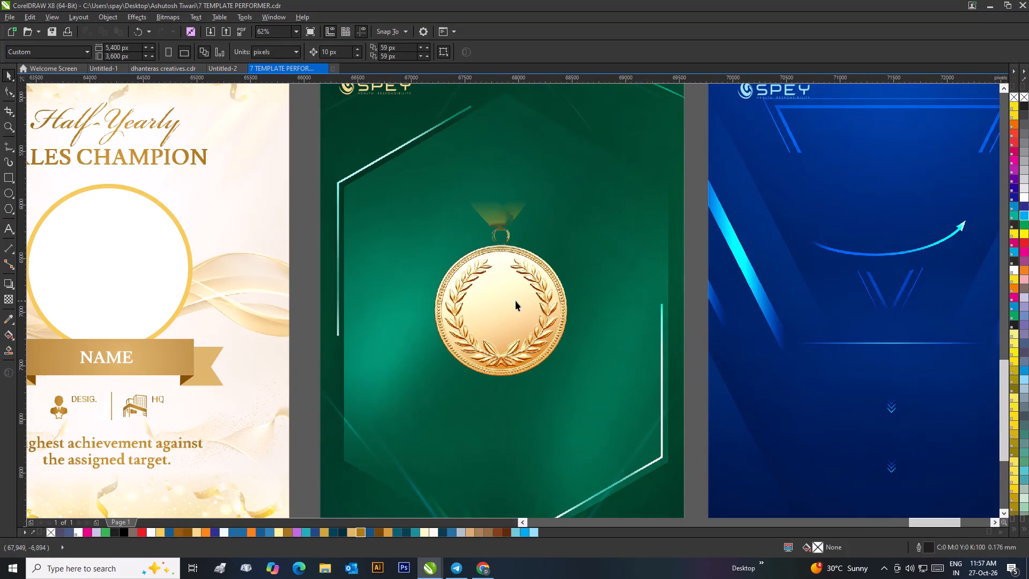
click(516, 301)
scroll(522, 306, down, 1)
drag(545, 344, 561, 370)
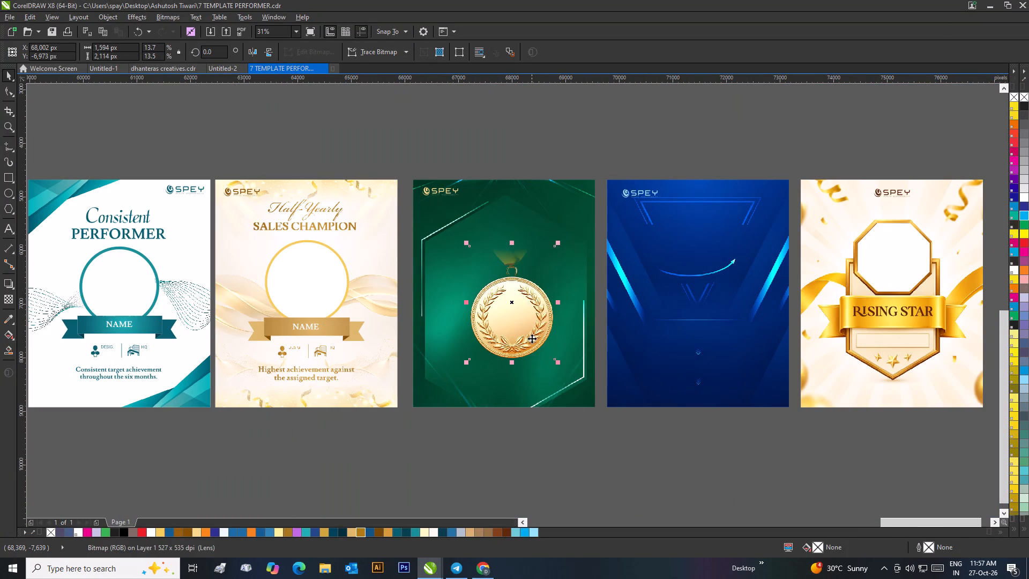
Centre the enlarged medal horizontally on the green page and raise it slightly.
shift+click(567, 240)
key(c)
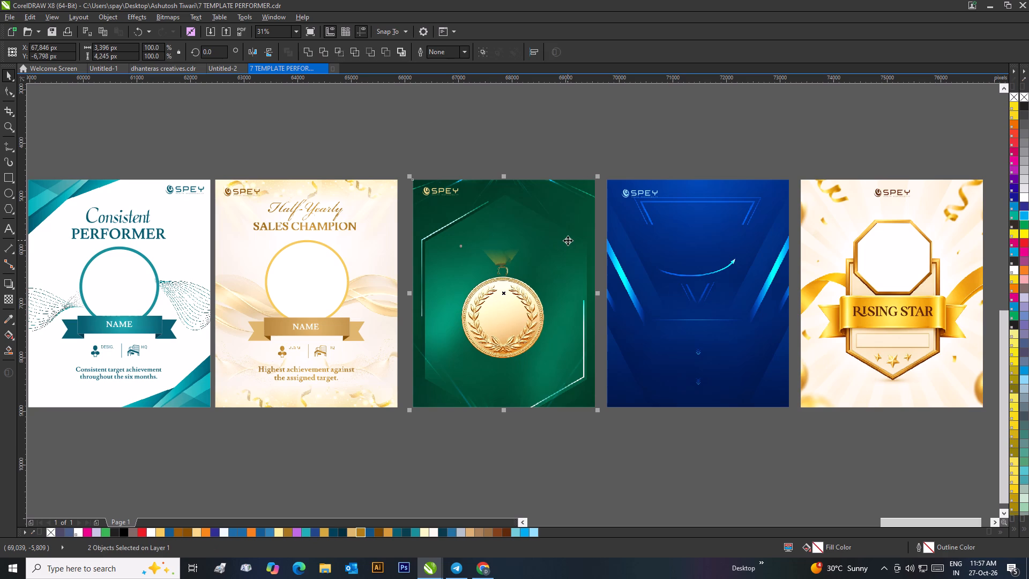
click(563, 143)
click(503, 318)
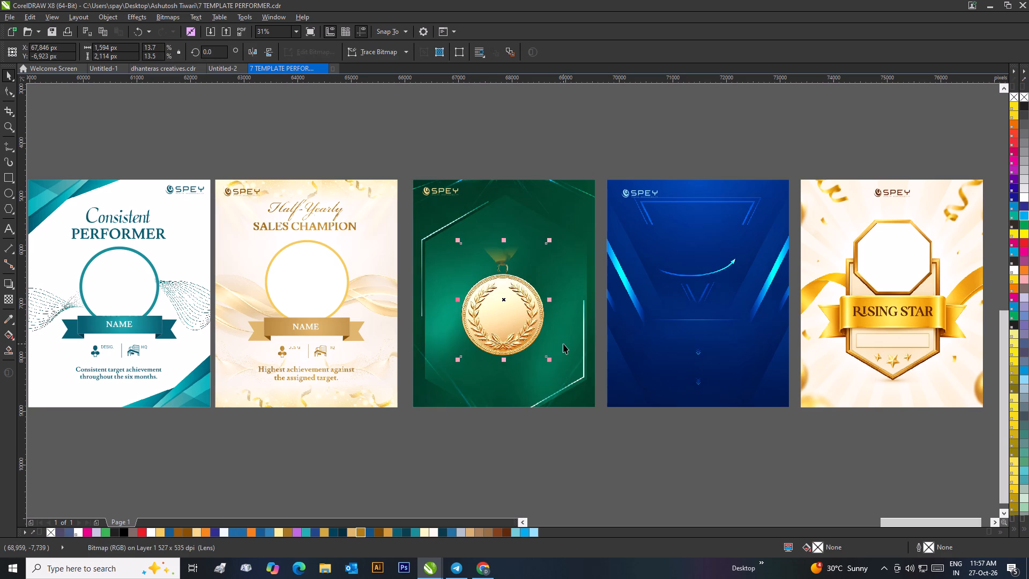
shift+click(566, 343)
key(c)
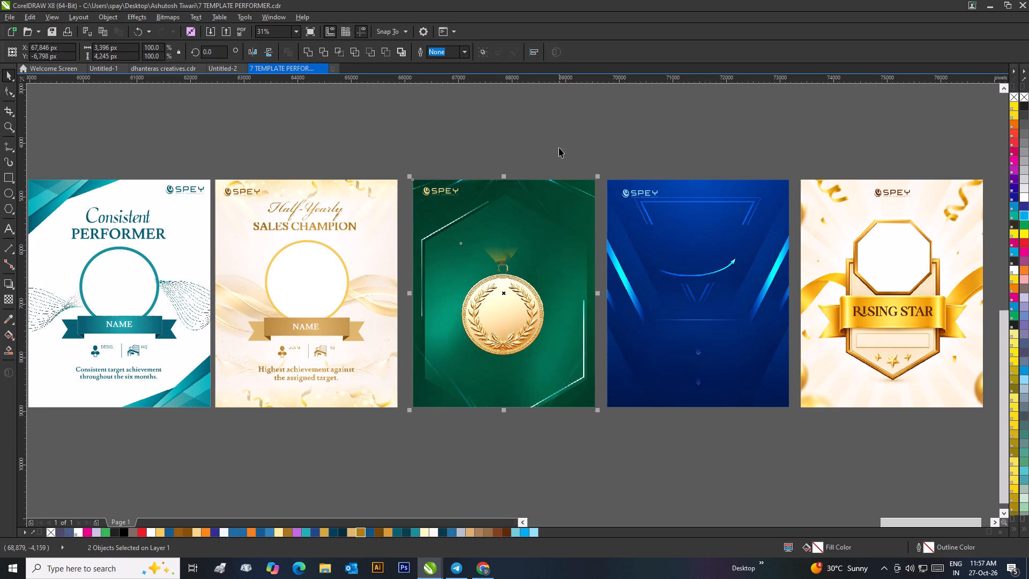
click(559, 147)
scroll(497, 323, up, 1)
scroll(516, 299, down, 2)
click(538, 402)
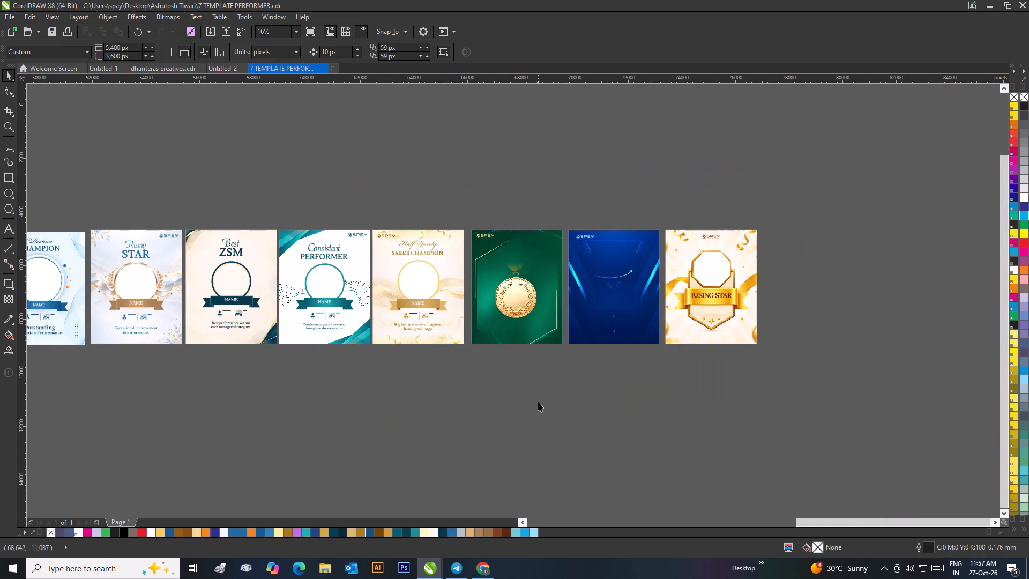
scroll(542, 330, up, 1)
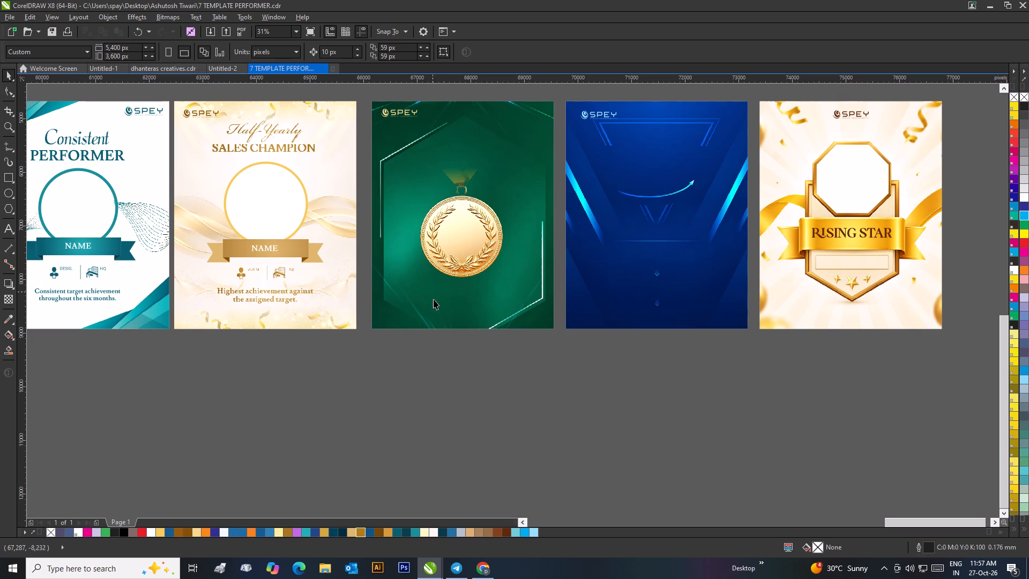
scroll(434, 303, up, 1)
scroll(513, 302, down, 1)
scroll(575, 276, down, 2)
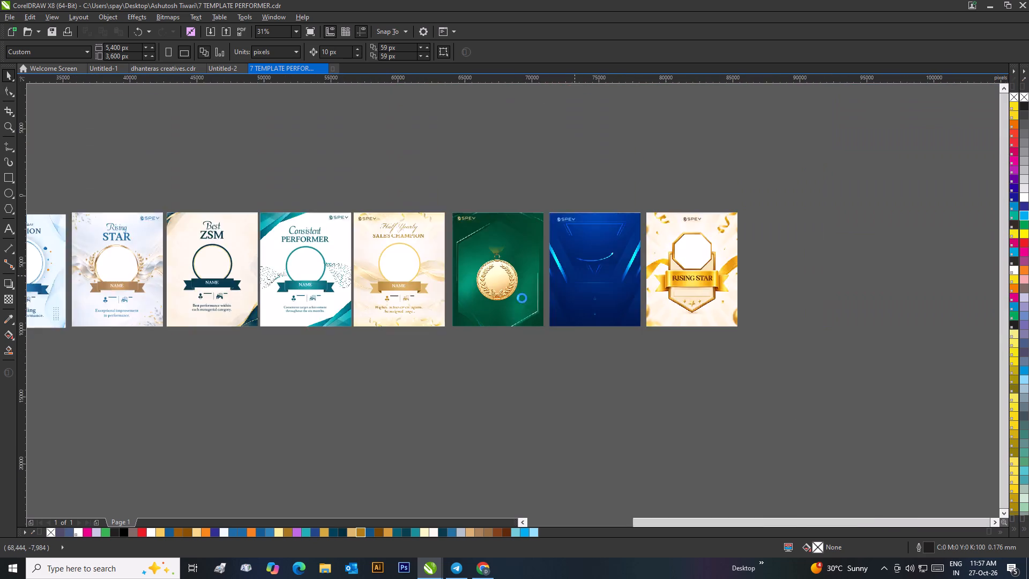
Move the gold medal from the green page onto the middle of the blue page and centre it horizontally there.
scroll(563, 284, up, 2)
click(290, 324)
drag(298, 338, 415, 327)
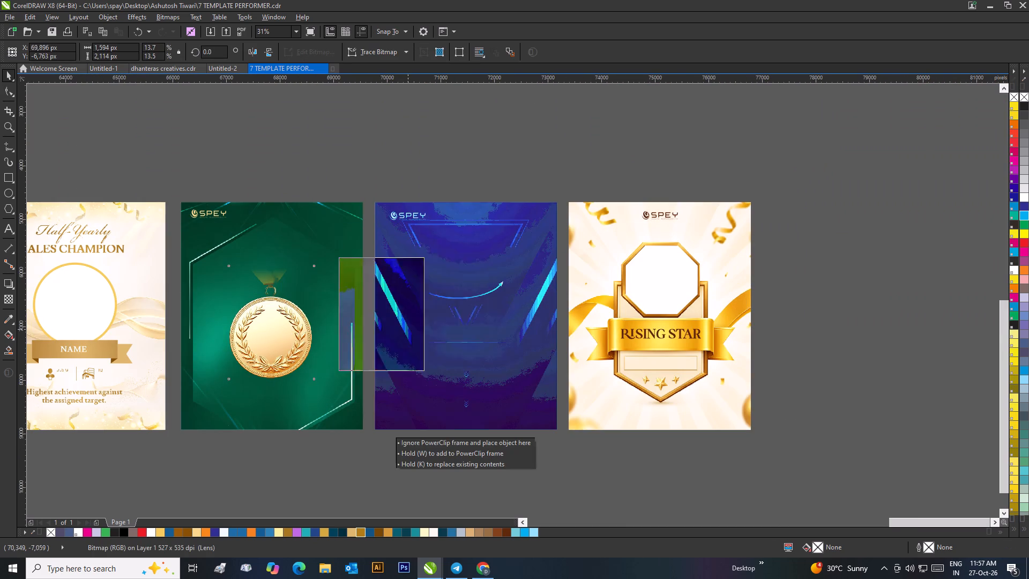
drag(415, 327, 484, 314)
drag(471, 316, 483, 315)
drag(476, 316, 476, 328)
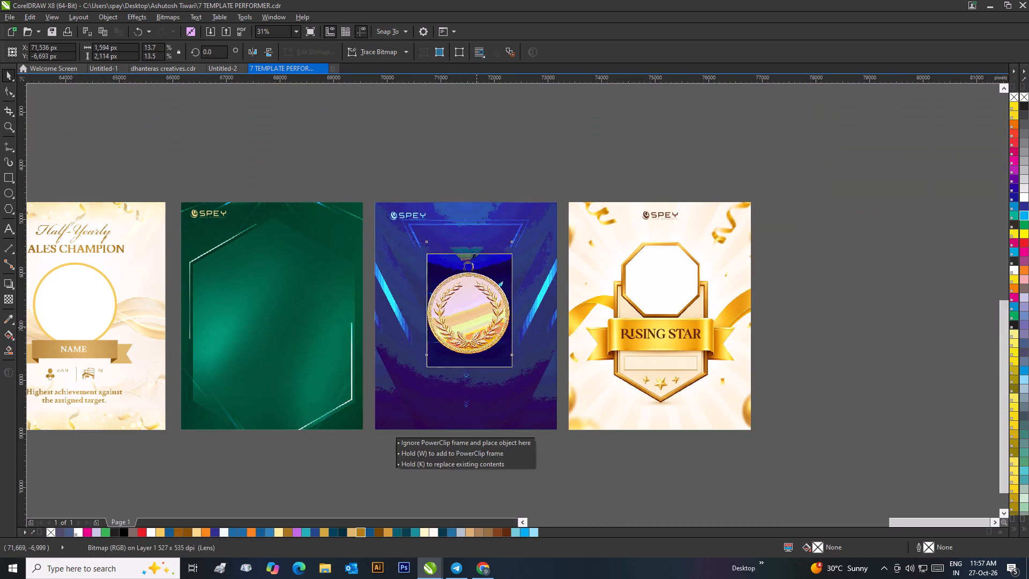
drag(476, 328, 474, 333)
click(474, 347)
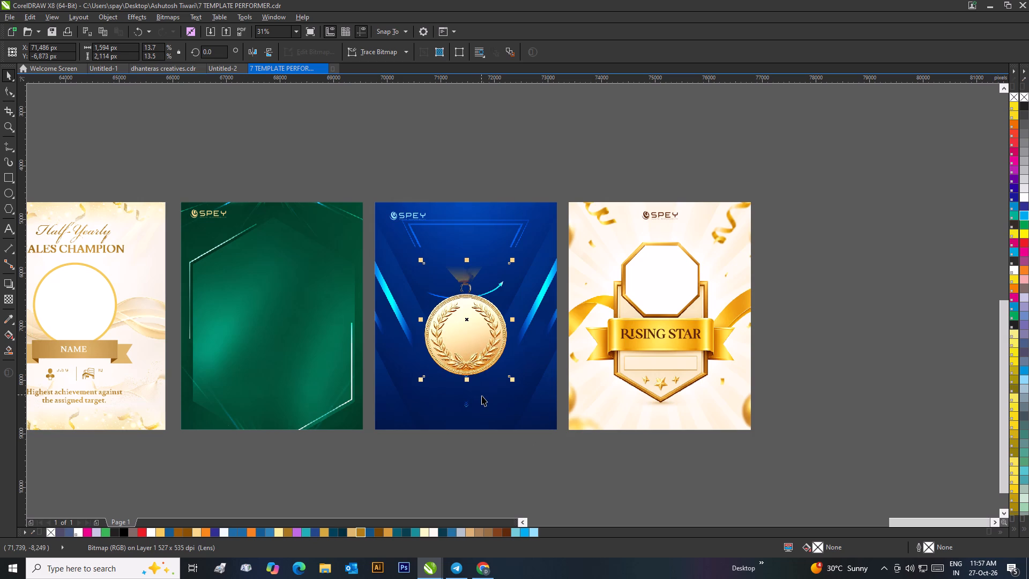
shift+click(482, 396)
key(c)
click(505, 454)
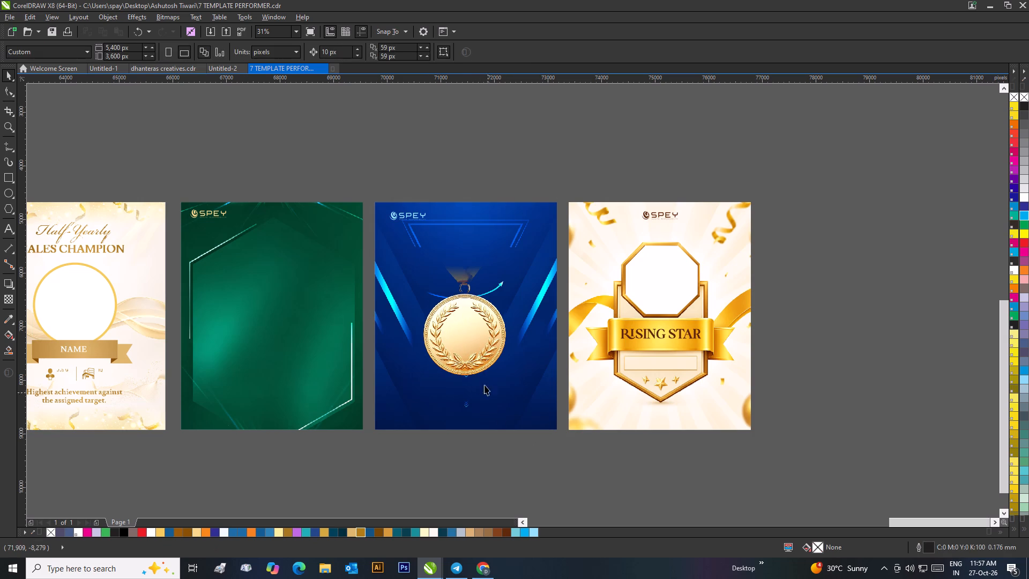
click(470, 348)
click(481, 439)
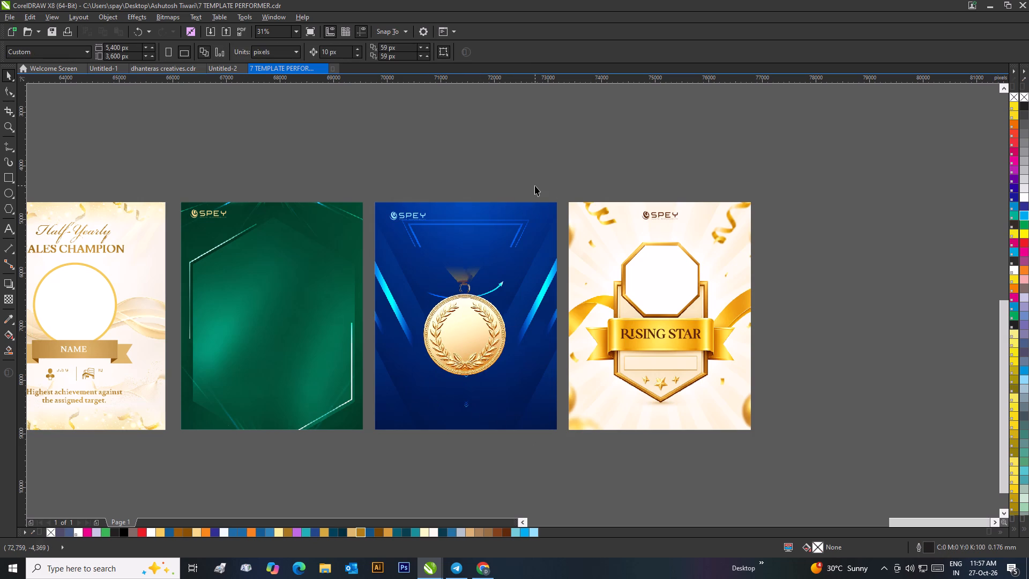
Examine the RISING STAR lettering on the cream-and-gold page and review the whole row of award templates.
click(535, 185)
scroll(549, 283, up, 1)
scroll(513, 302, down, 1)
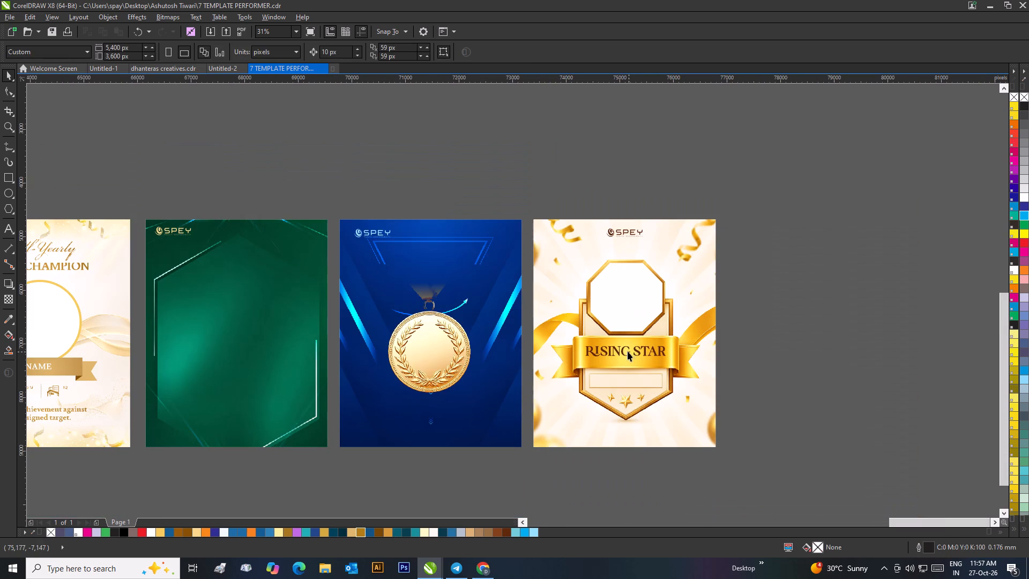
scroll(627, 351, up, 3)
click(468, 305)
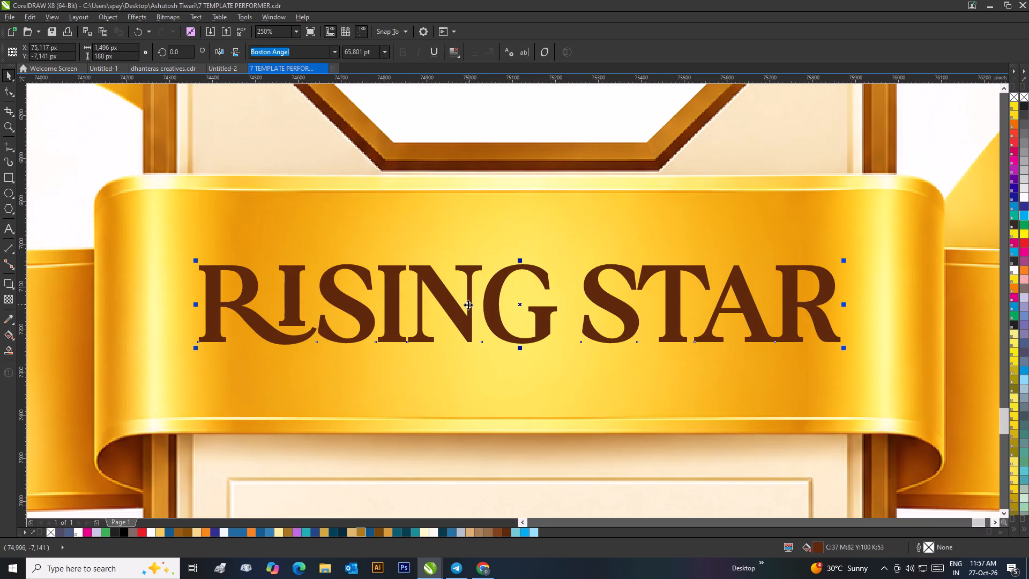
scroll(342, 281, down, 4)
click(681, 271)
scroll(555, 285, down, 2)
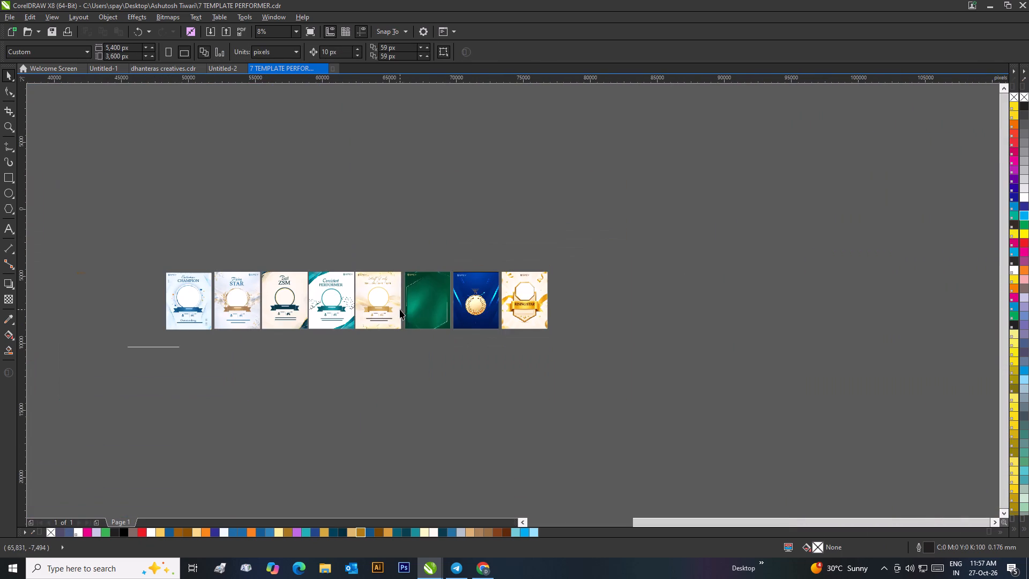
scroll(400, 309, up, 1)
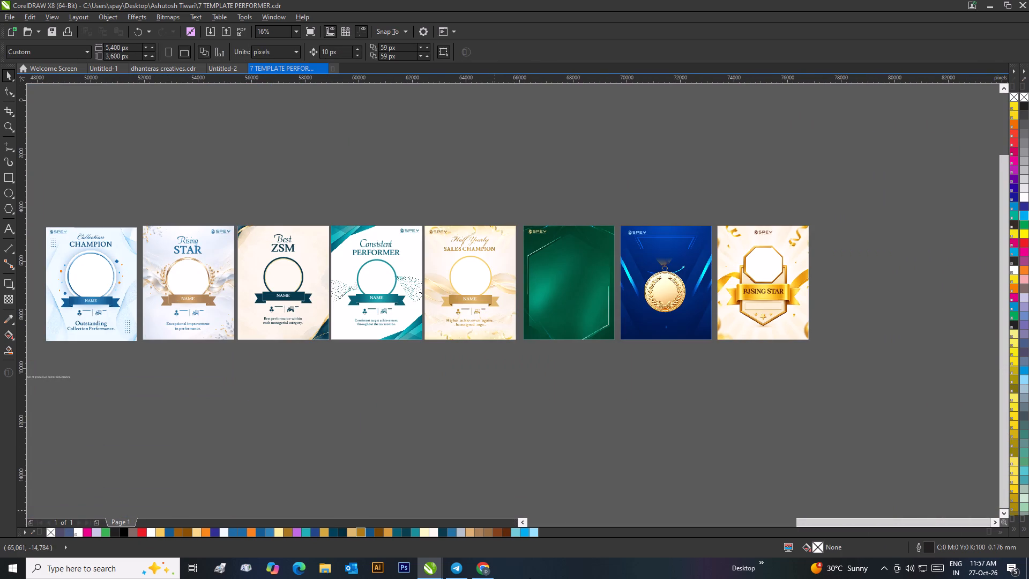
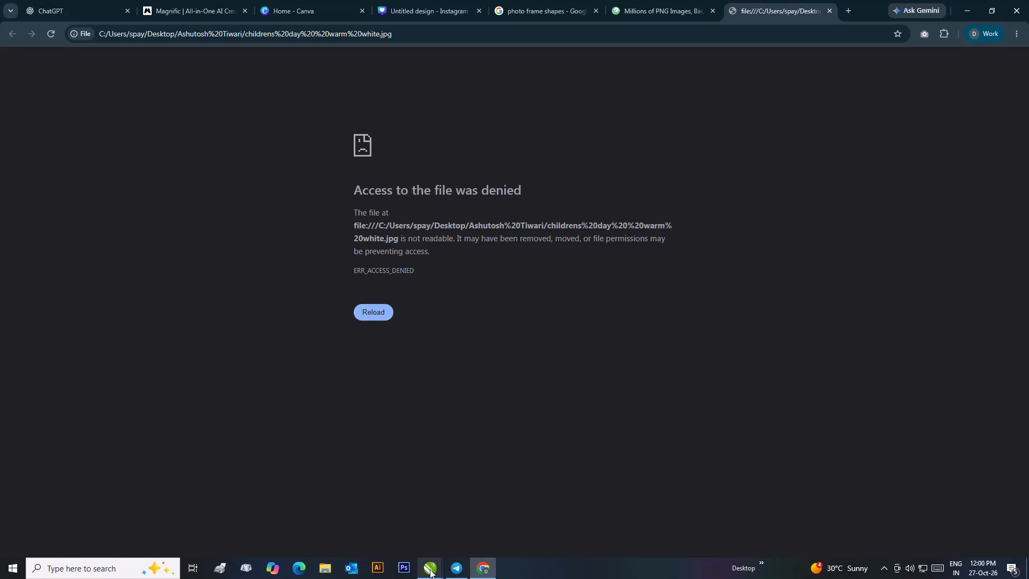
Switch to CorelDRAW, search the drawing files for "child" and open the childrens day creative drawing.
click(386, 541)
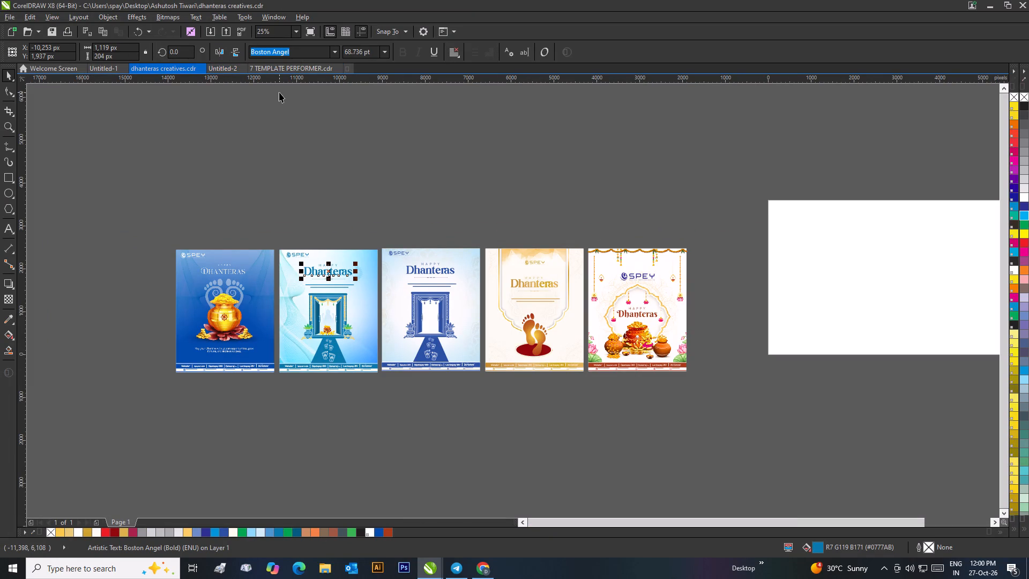
key(ctrl+o)
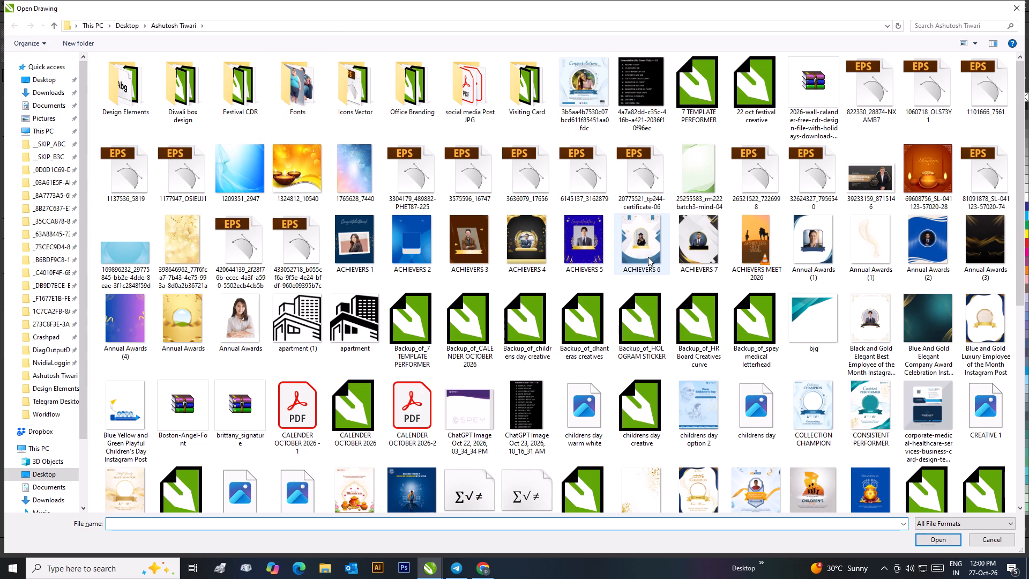
scroll(664, 309, down, 2)
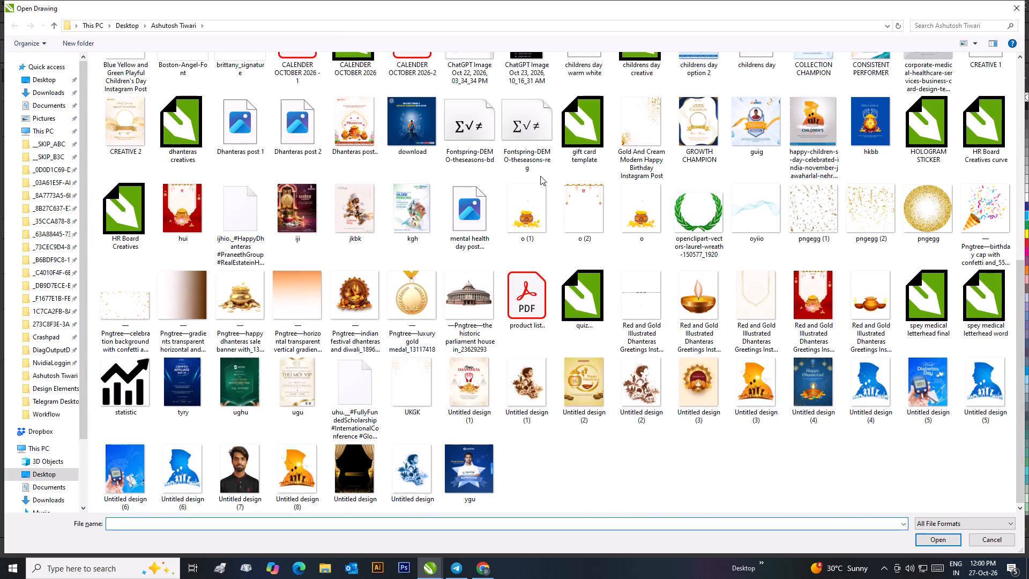
scroll(941, 191, up, 1)
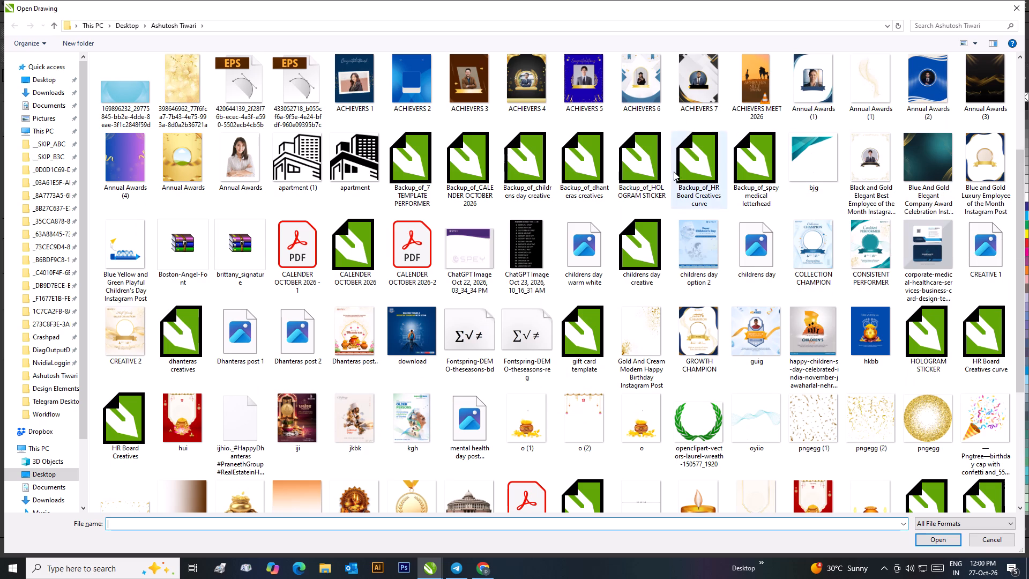
scroll(416, 189, up, 3)
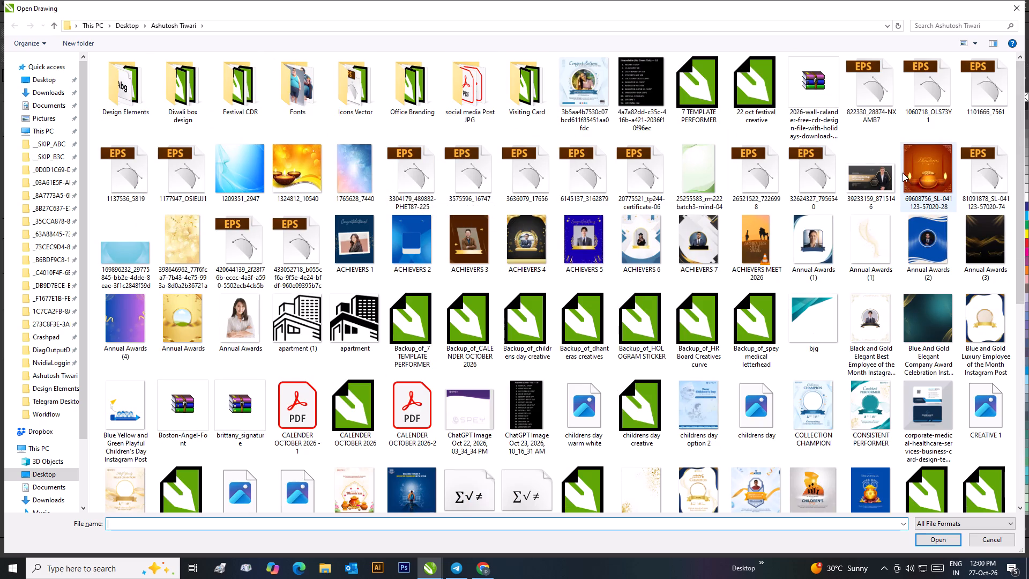
click(939, 27)
text(child)
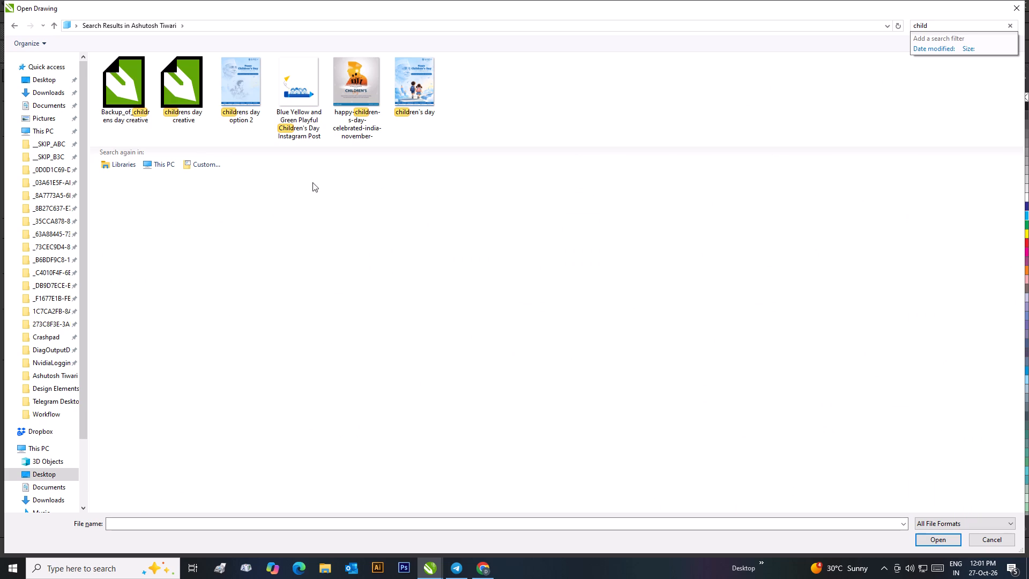
double_click(177, 96)
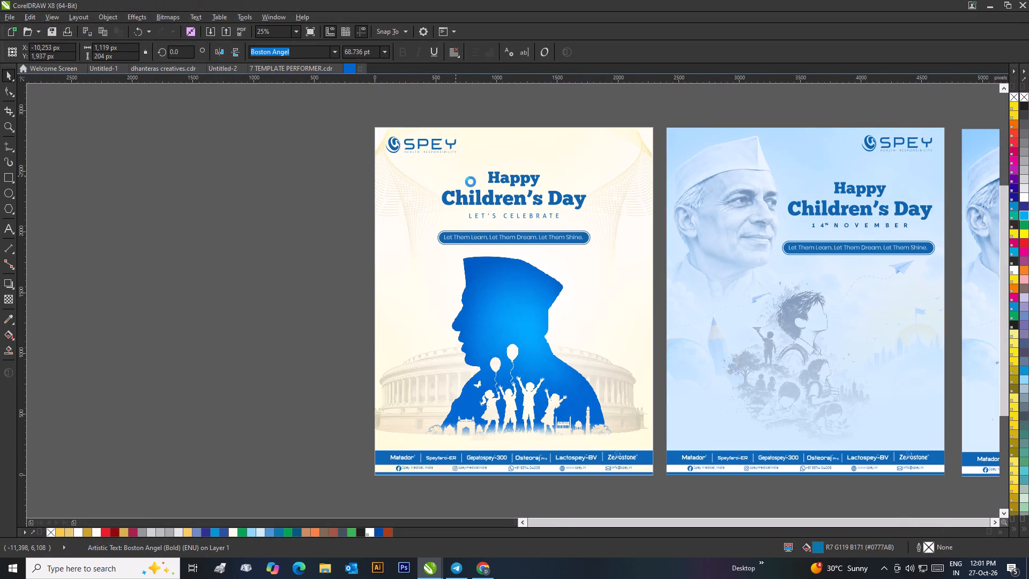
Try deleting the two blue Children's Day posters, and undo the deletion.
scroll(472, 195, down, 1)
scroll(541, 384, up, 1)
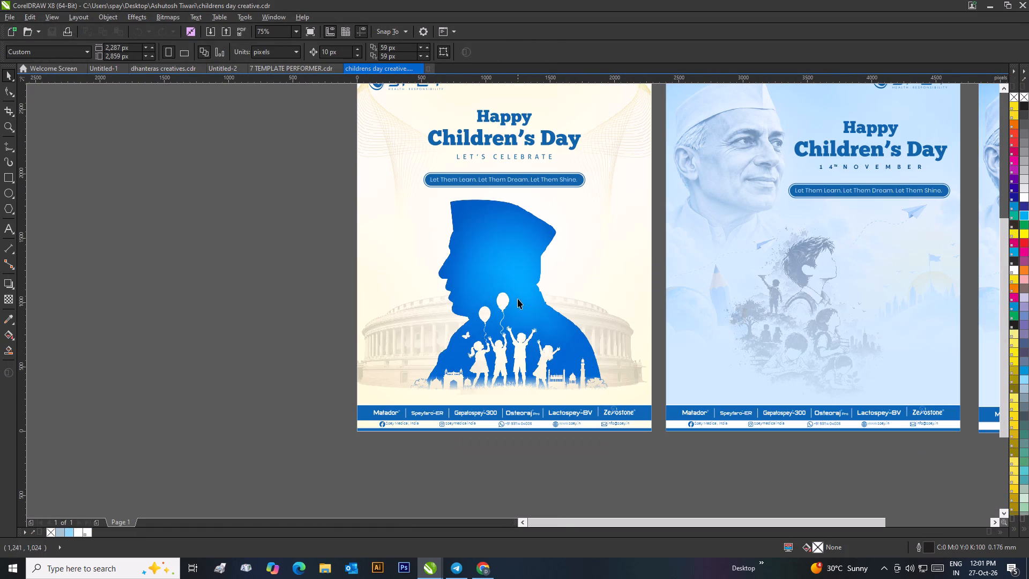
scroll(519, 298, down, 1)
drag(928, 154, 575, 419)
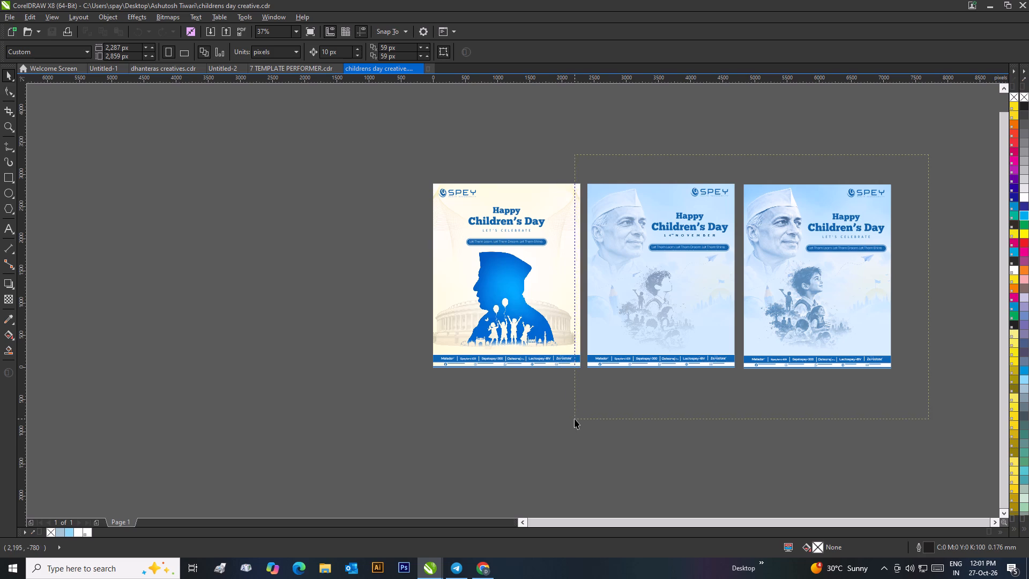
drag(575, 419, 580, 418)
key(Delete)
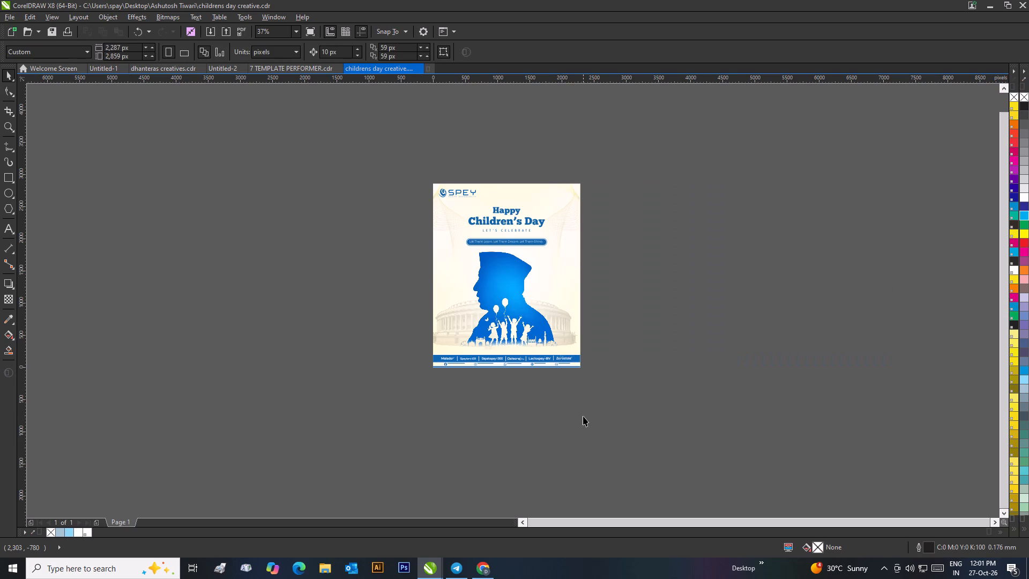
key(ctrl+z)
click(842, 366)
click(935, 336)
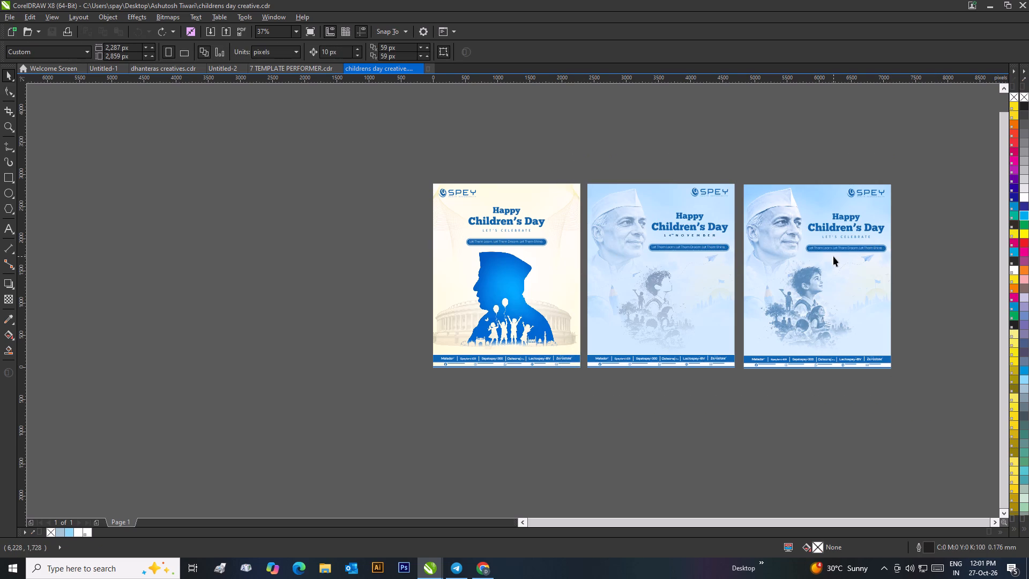
Examine the three Children's Day posters, including the cream one's heading and footer strip, and glance at the row of award templates.
scroll(833, 256, up, 1)
click(667, 307)
scroll(672, 302, down, 1)
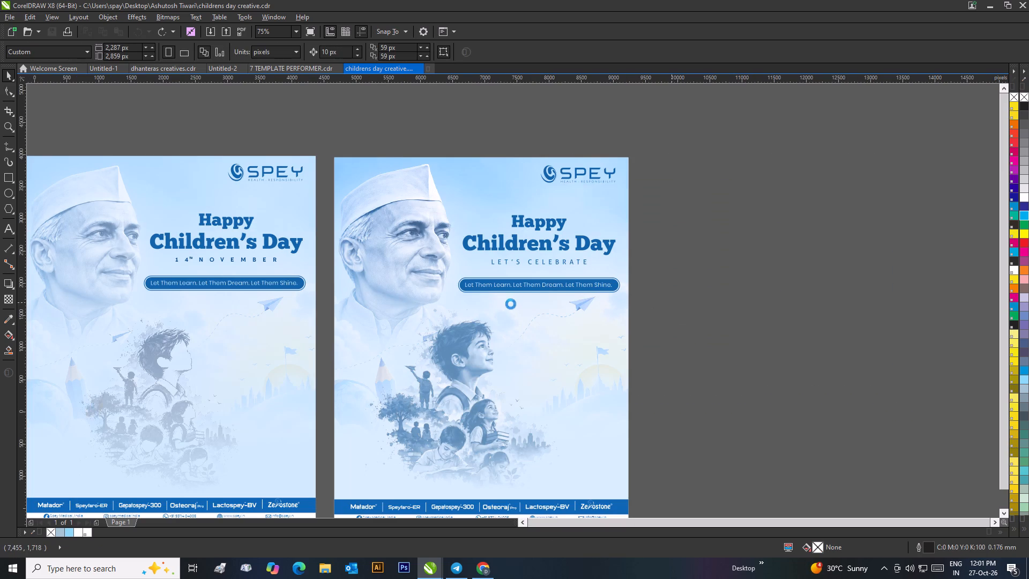
scroll(245, 328, up, 1)
scroll(628, 304, down, 1)
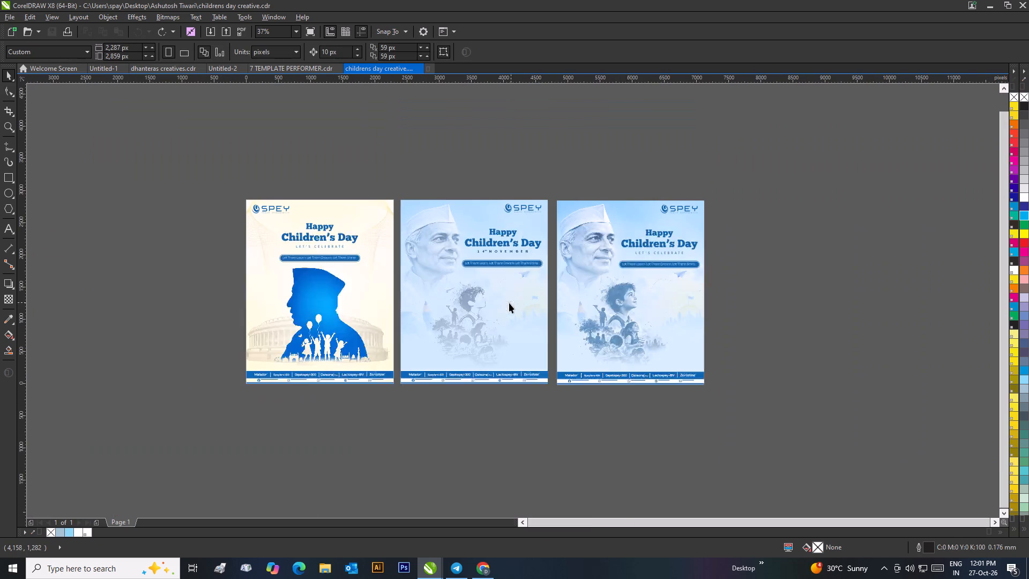
click(269, 155)
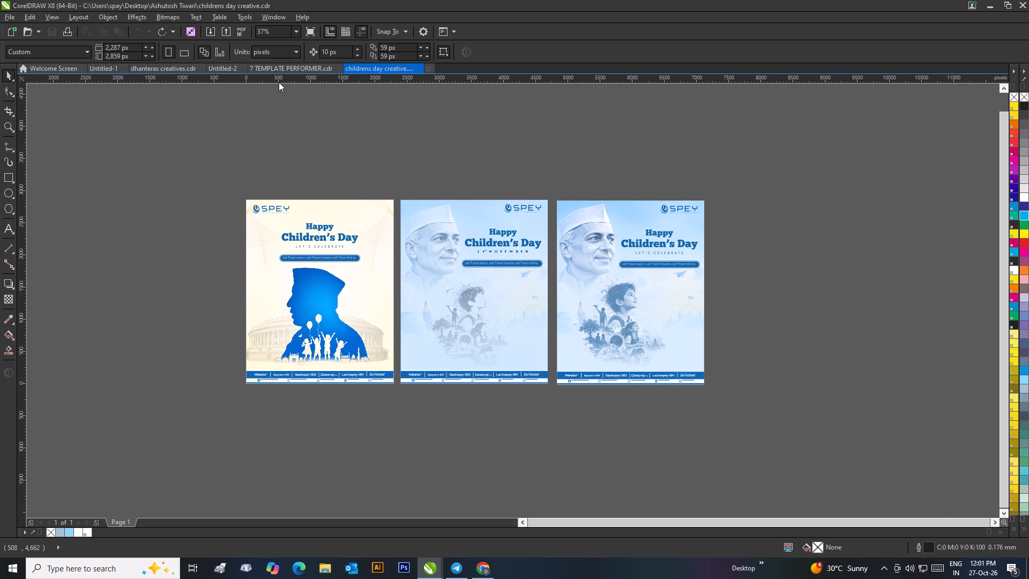
click(301, 131)
scroll(286, 214, up, 1)
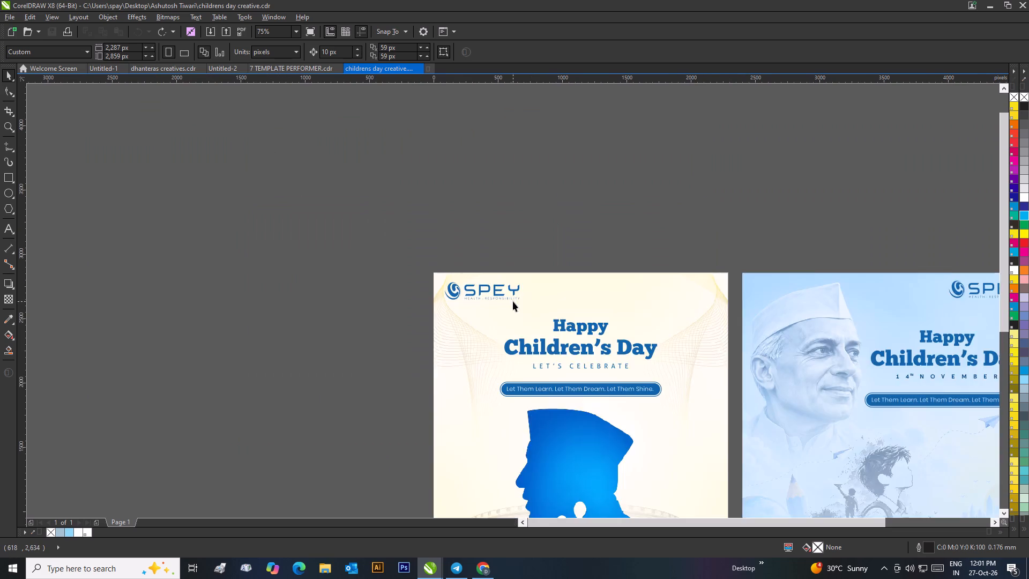
scroll(513, 301, up, 1)
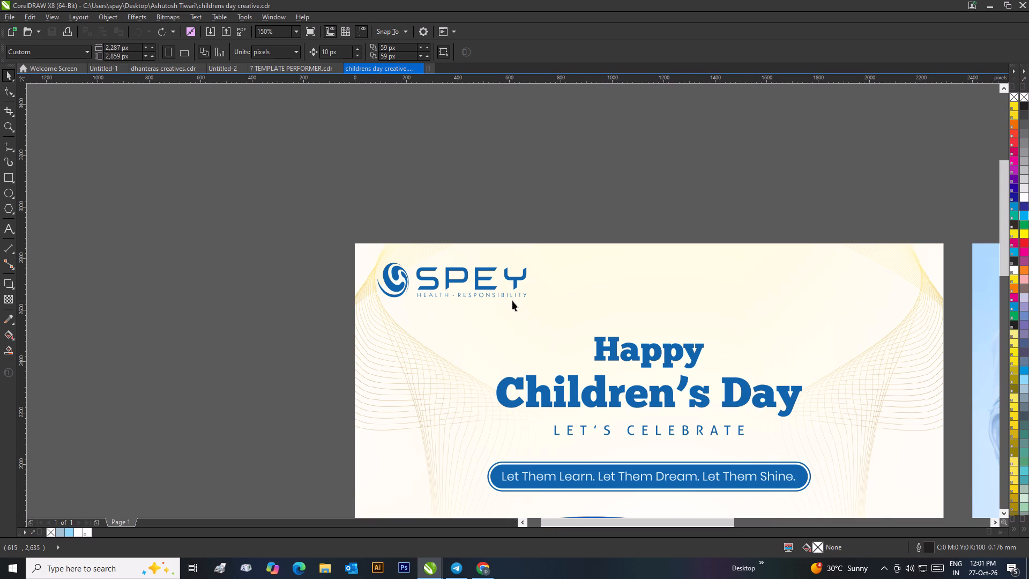
scroll(544, 258, down, 3)
scroll(535, 414, up, 1)
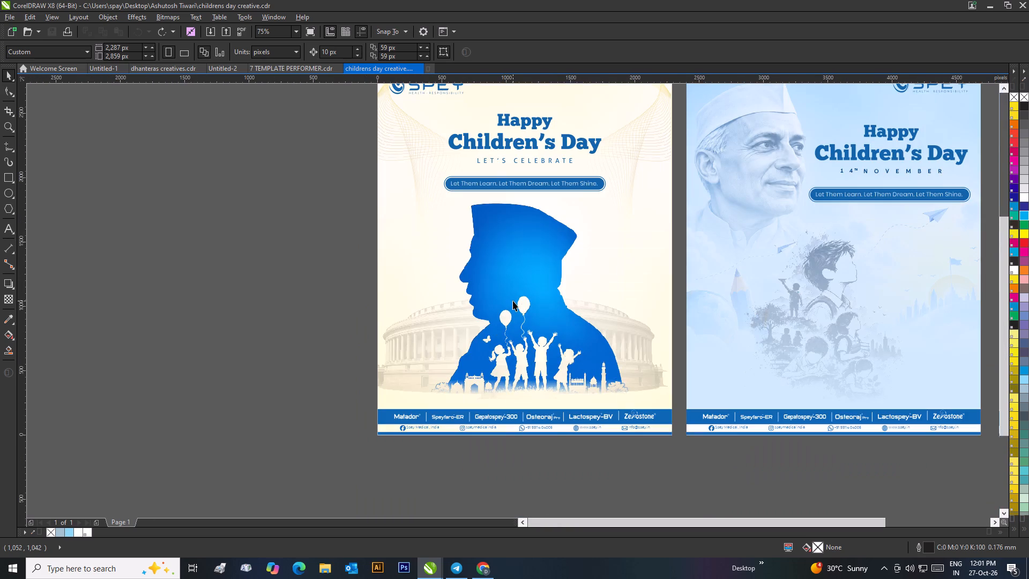
scroll(513, 301, down, 1)
scroll(546, 279, up, 1)
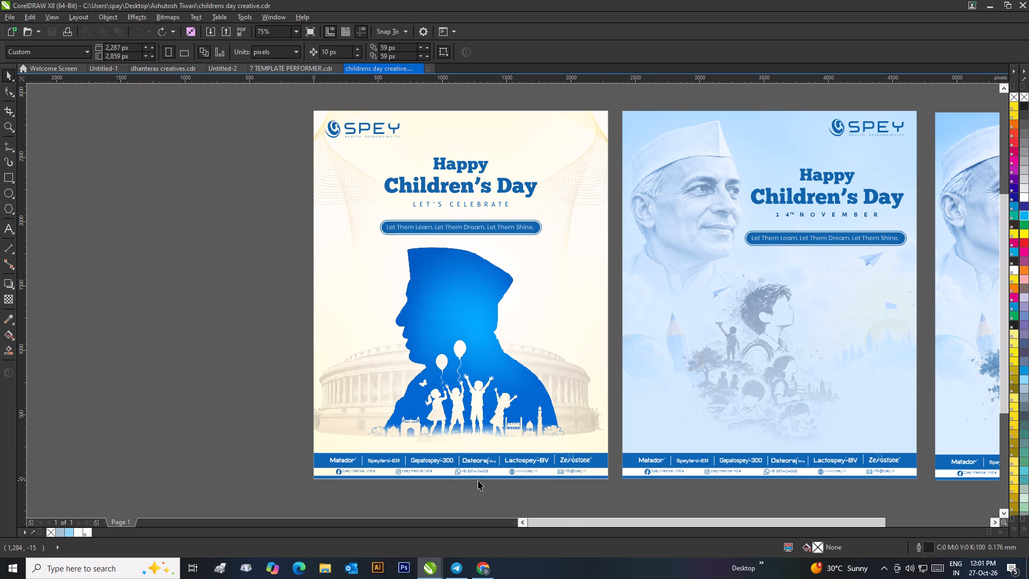
scroll(478, 480, up, 1)
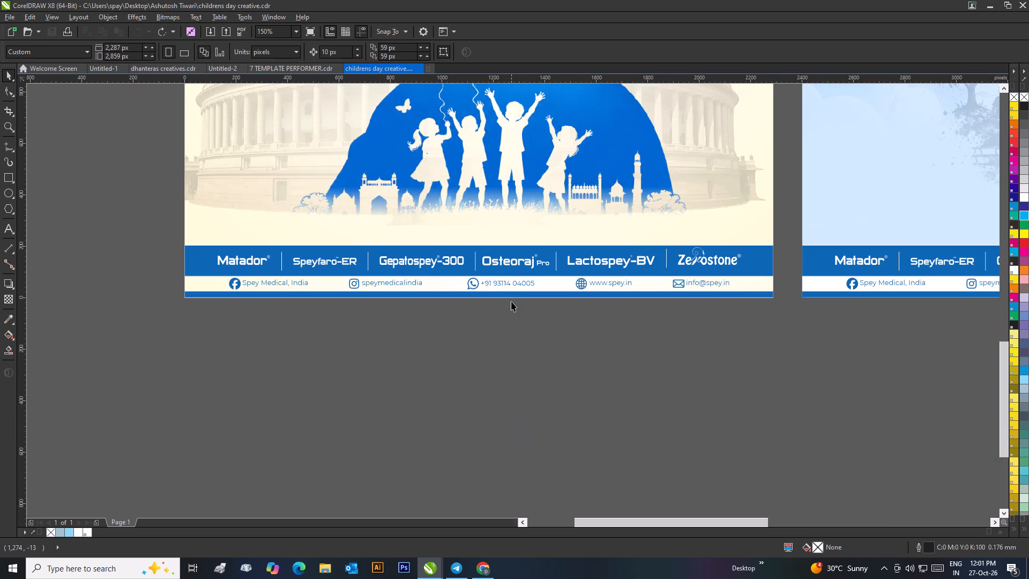
click(509, 308)
click(424, 330)
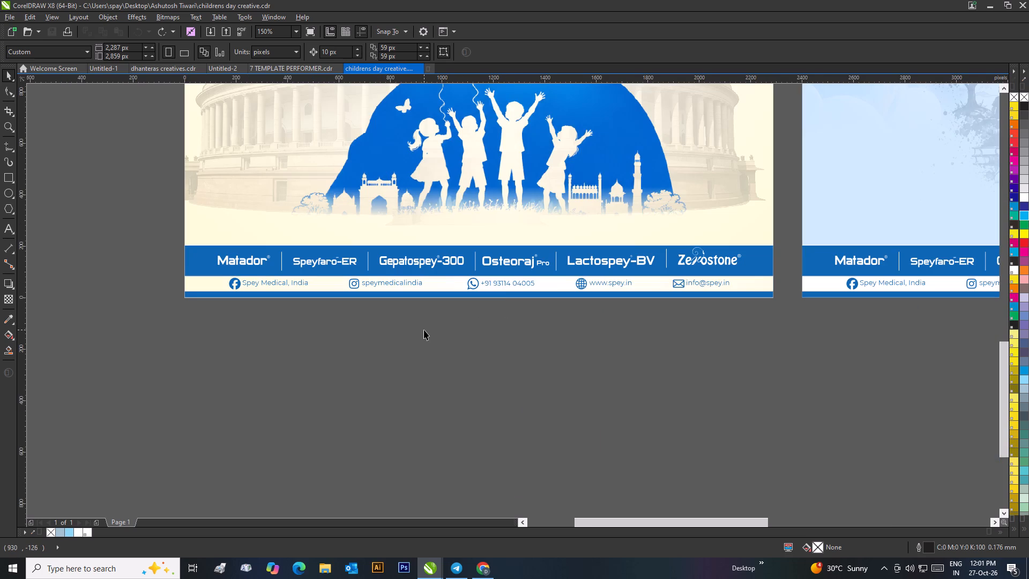
click(424, 331)
scroll(424, 331, down, 2)
scroll(519, 301, down, 2)
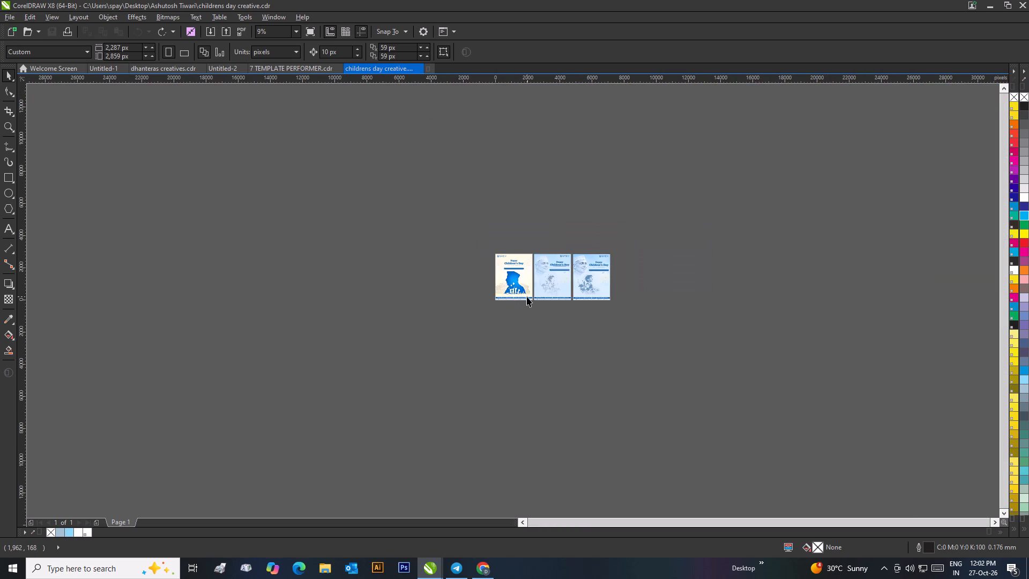
scroll(531, 296, up, 2)
scroll(518, 301, down, 1)
click(294, 70)
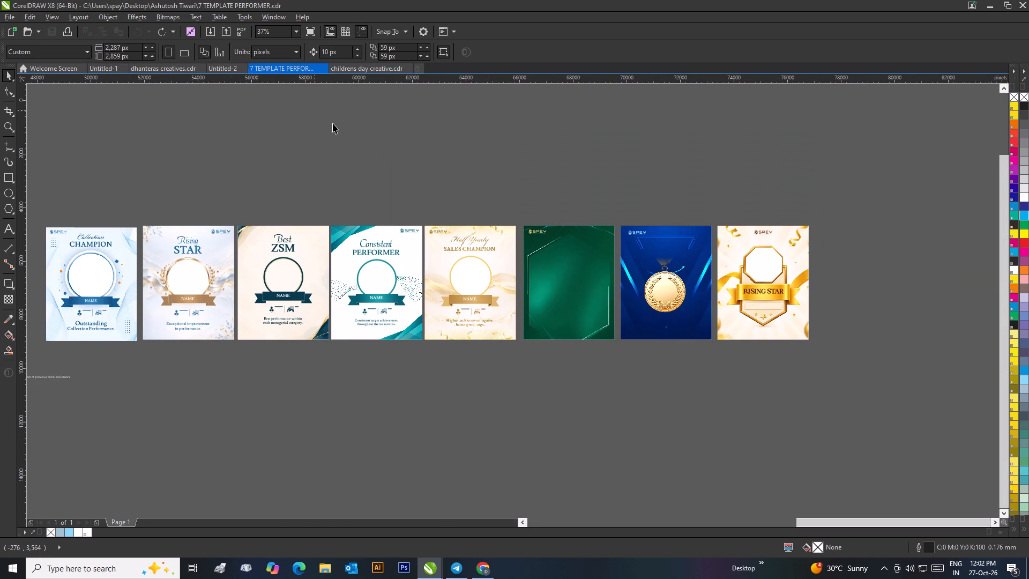
click(396, 163)
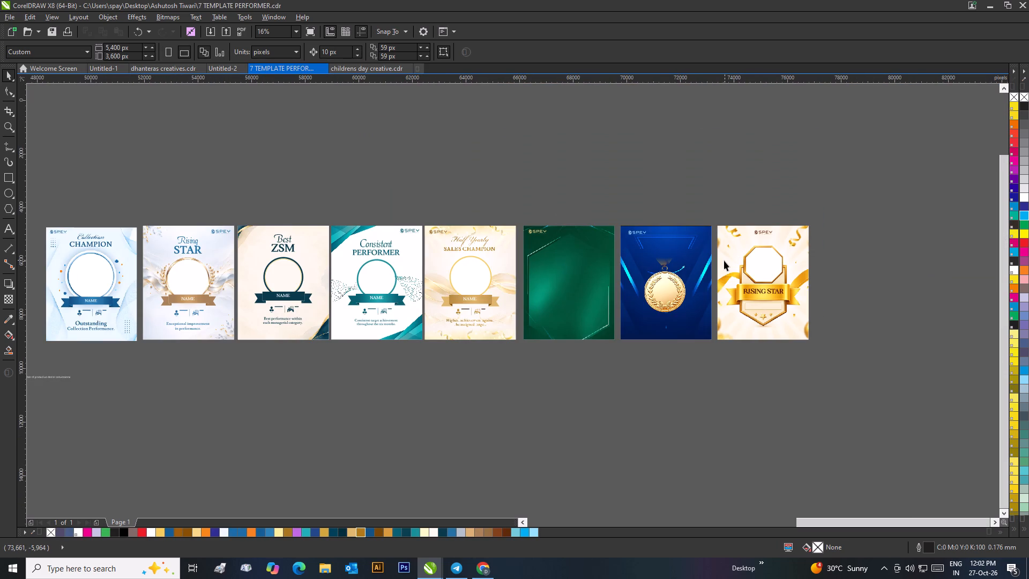
In the dhanteras creatives drawing, move all five posters together beside the blank page, centred at about X -6,086, Y 2,165 px.
click(165, 71)
click(387, 151)
drag(694, 239, 116, 400)
drag(535, 292, 571, 251)
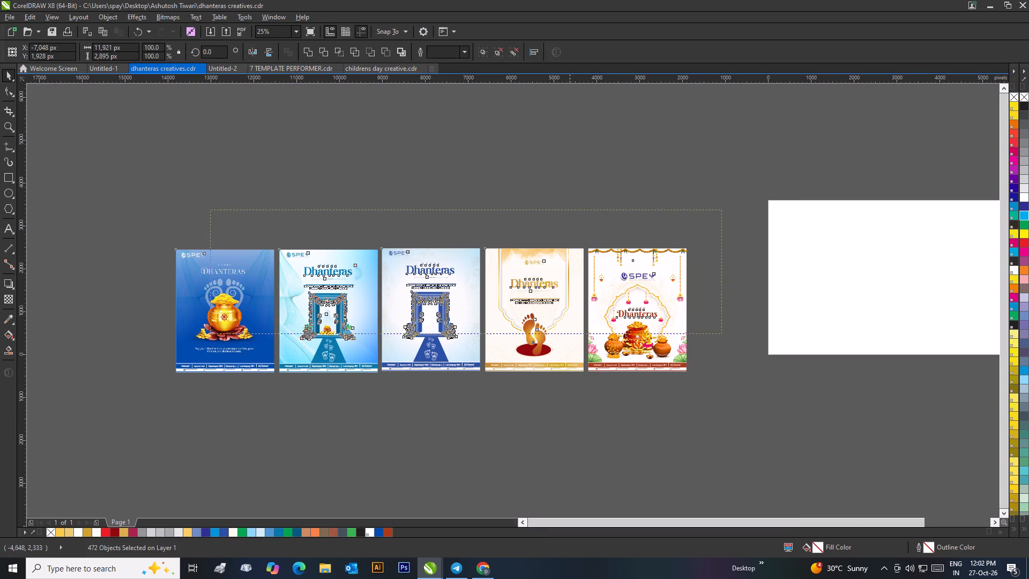
drag(571, 251, 611, 243)
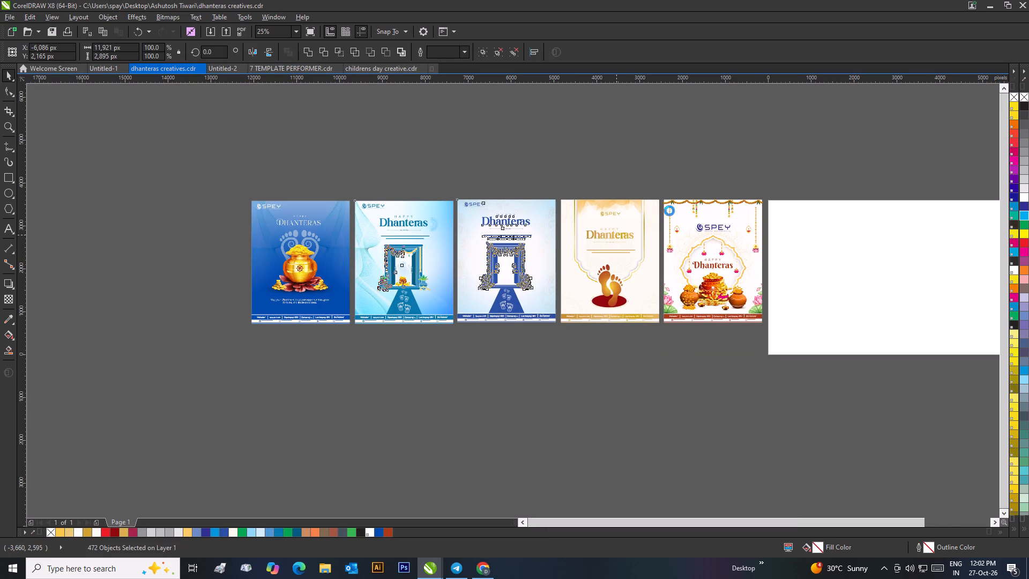
click(728, 168)
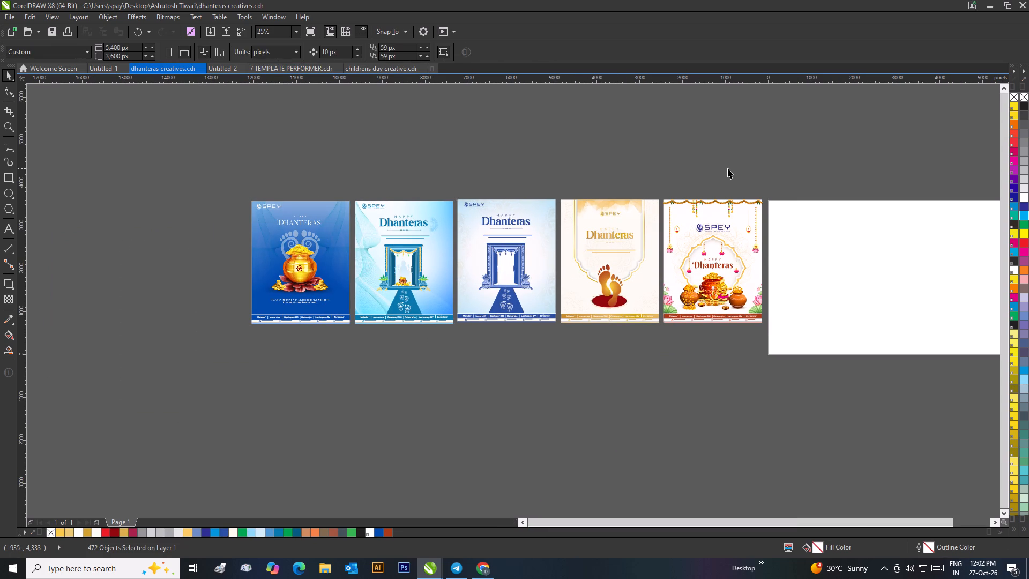
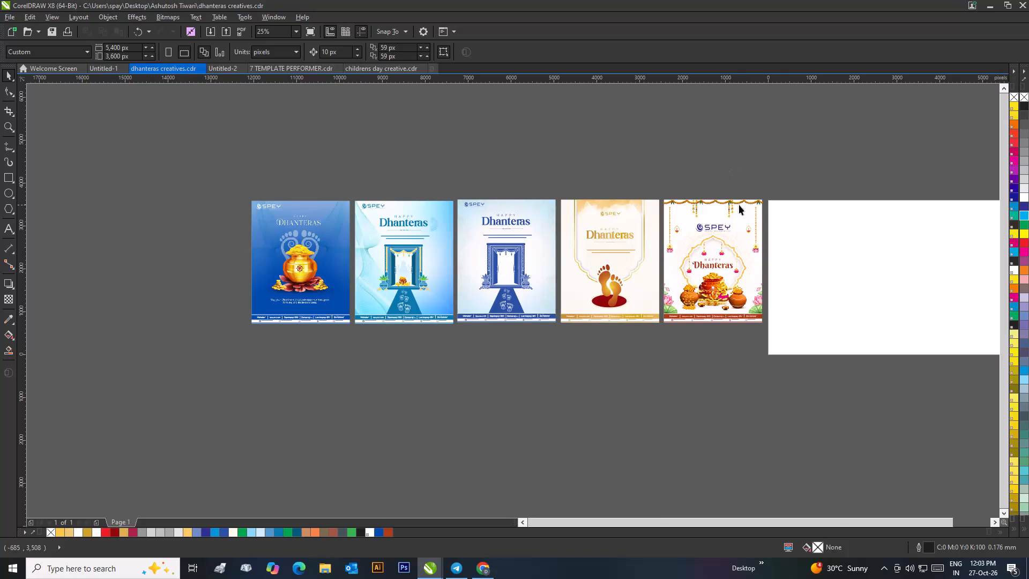
Examine the row of five Dhanteras posters, including the headings, artwork and footer strips of the ones beside the blank page.
scroll(723, 233, up, 2)
scroll(518, 300, down, 2)
scroll(497, 339, up, 1)
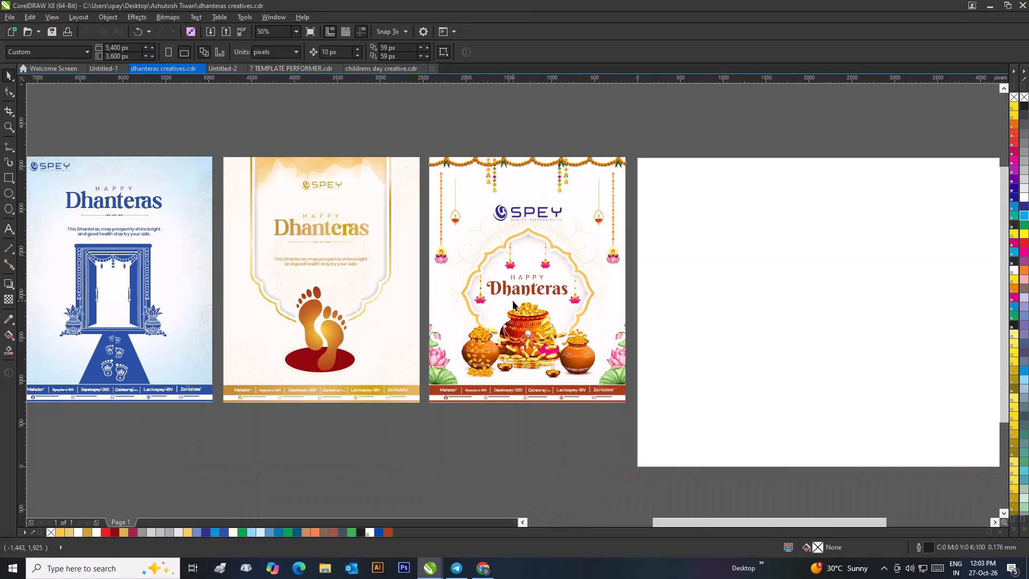
scroll(575, 283, down, 2)
scroll(344, 289, up, 2)
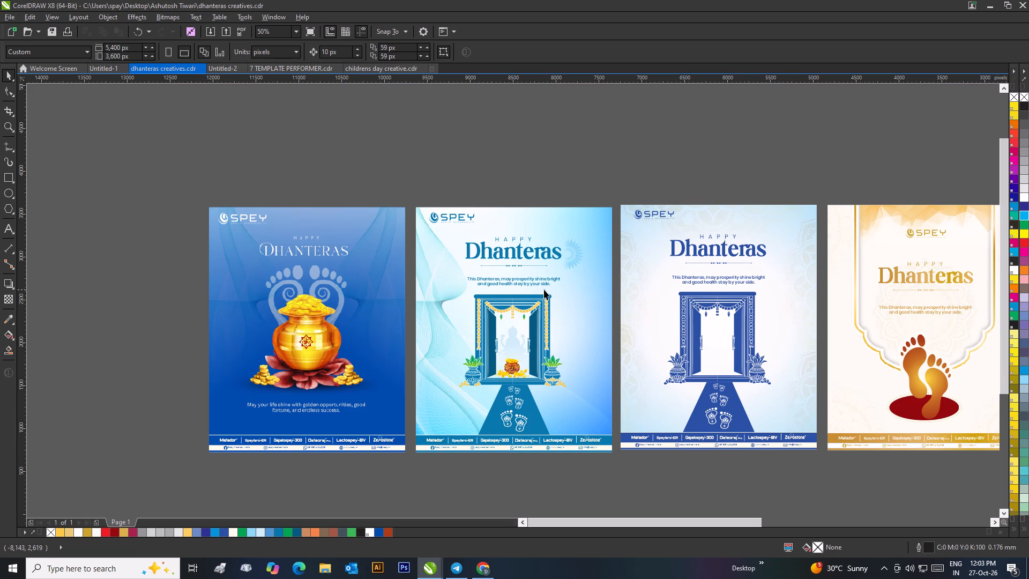
scroll(537, 317, up, 2)
scroll(504, 308, down, 4)
scroll(587, 309, up, 1)
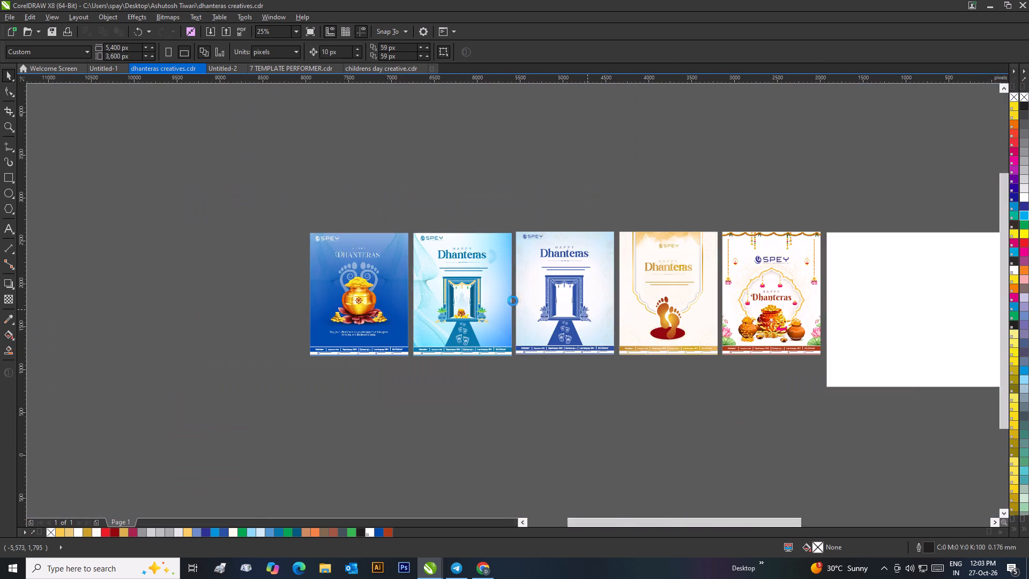
scroll(513, 301, up, 2)
scroll(467, 285, down, 2)
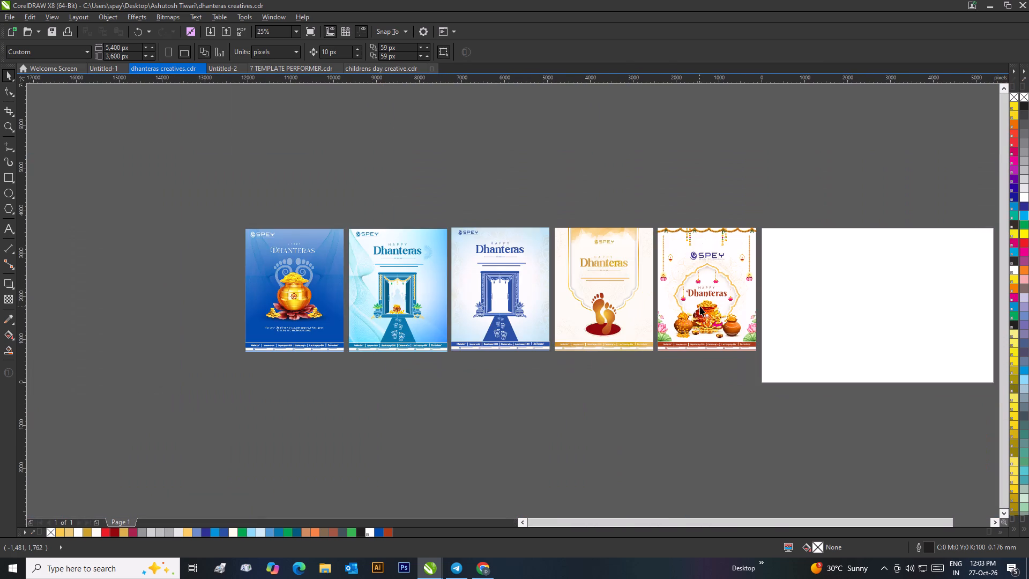
scroll(707, 304, up, 1)
scroll(502, 289, up, 1)
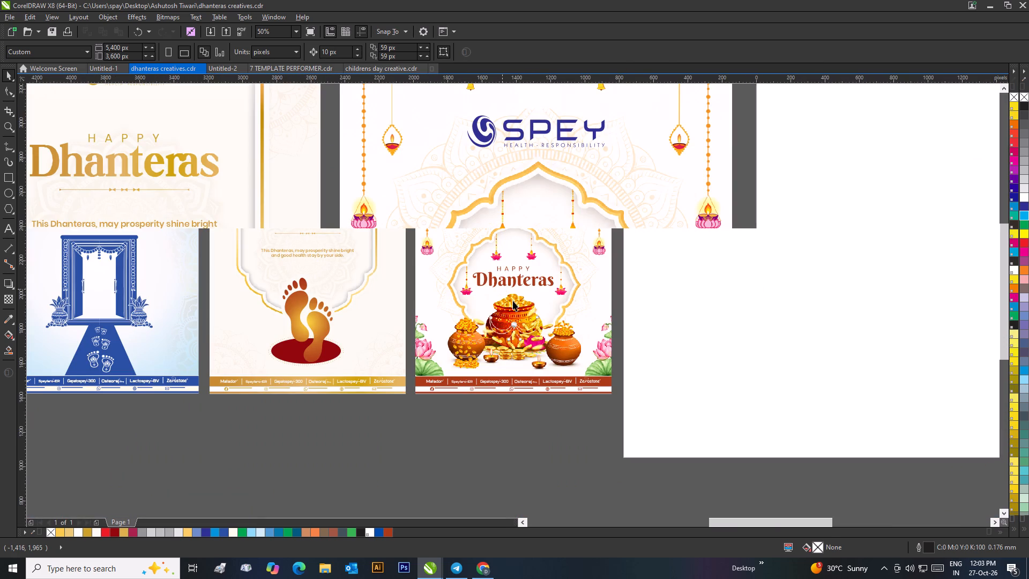
scroll(513, 300, down, 2)
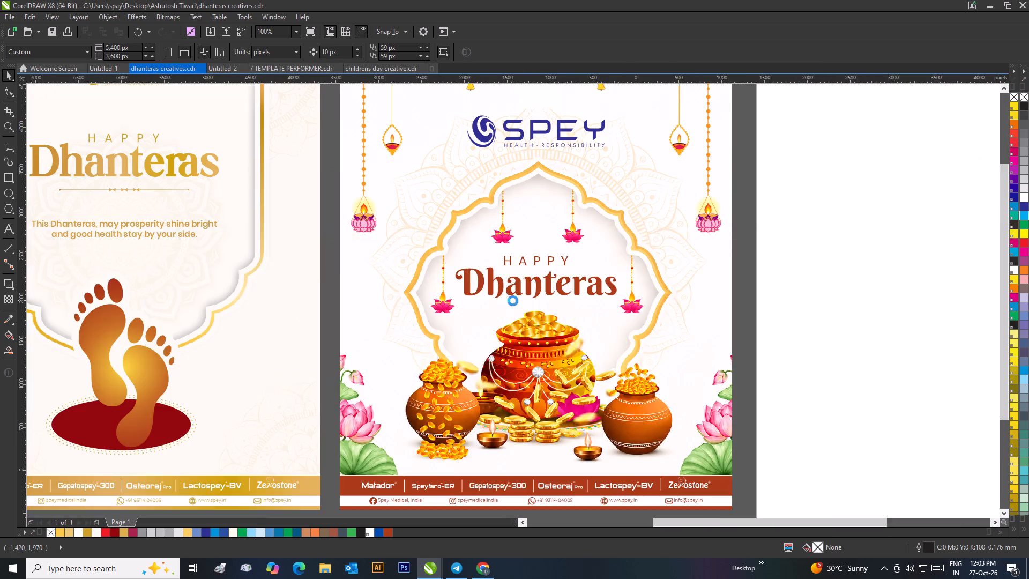
scroll(506, 305, up, 1)
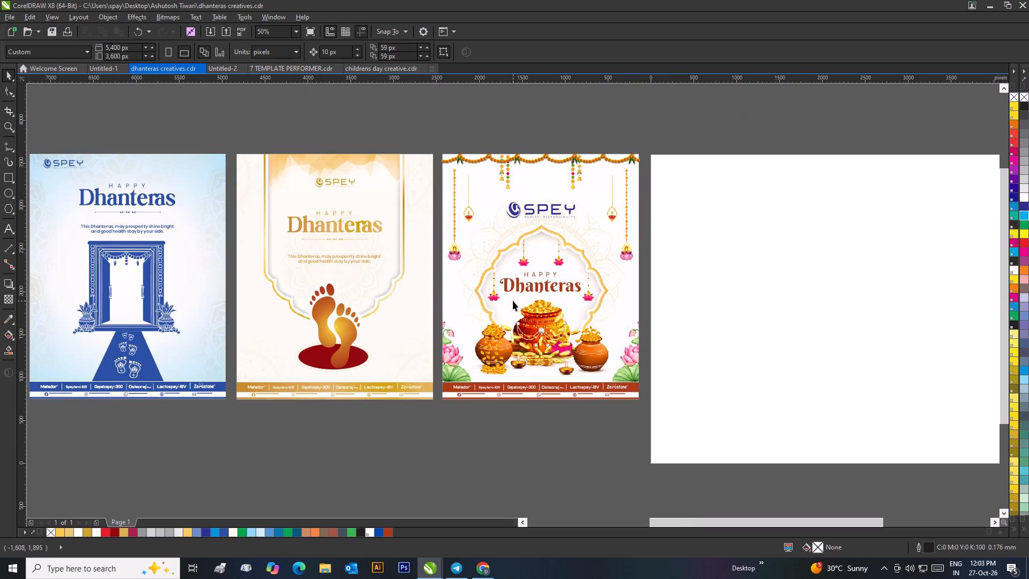
Ungroup the combined group holding the cream footprint and white coin-pot Dhanteras posters beside the blank page.
click(557, 214)
right_click(541, 206)
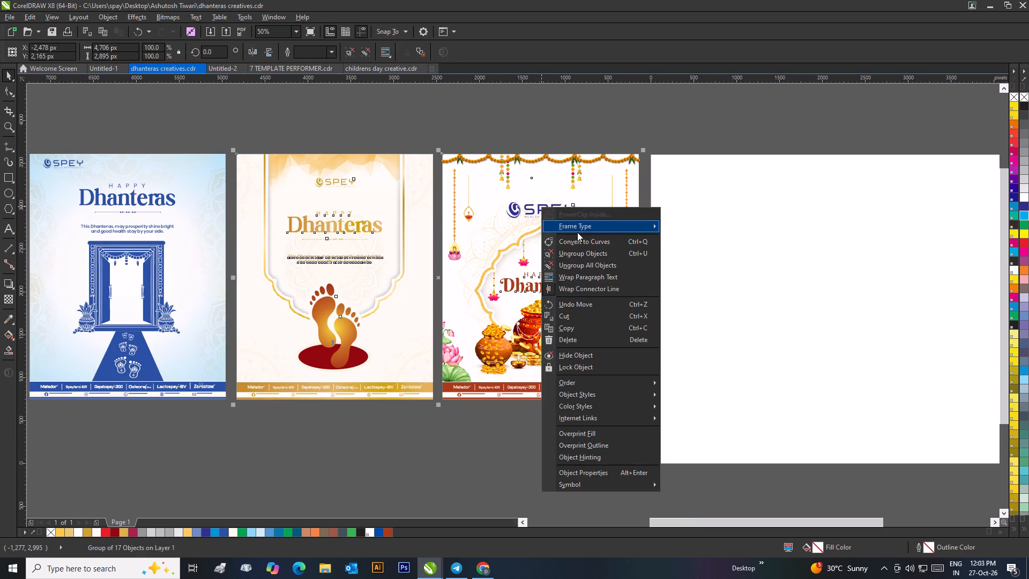
click(578, 256)
click(613, 140)
click(558, 209)
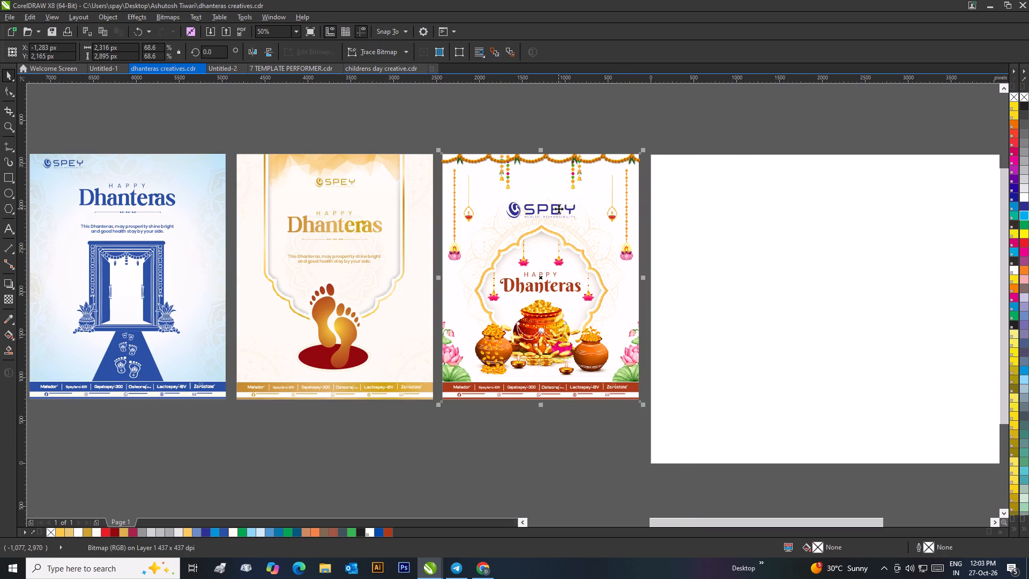
right_click(558, 209)
click(613, 140)
click(609, 123)
click(566, 185)
right_click(566, 185)
click(610, 103)
drag(610, 103, 610, 109)
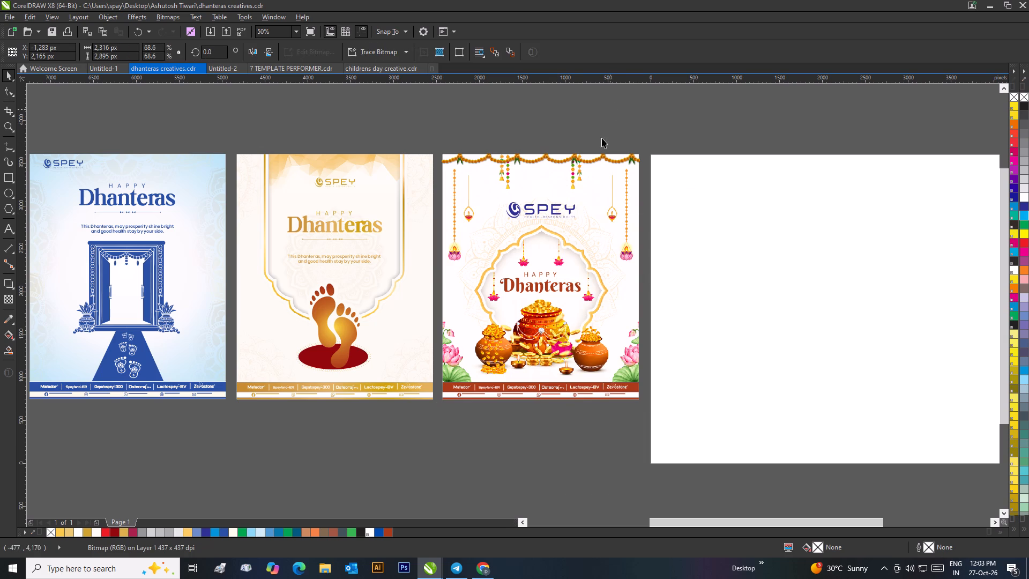
Select the SPEY logo objects on the coin-pot Dhanteras poster and nudge them up to Y 3,204 px.
drag(687, 142, 479, 232)
key(Up)
key(Up)
key(Up)
key(Up)
key(Up)
key(Up)
key(Up)
key(Up)
key(Up)
key(Up)
key(Up)
key(Up)
key(Up)
key(Up)
key(Up)
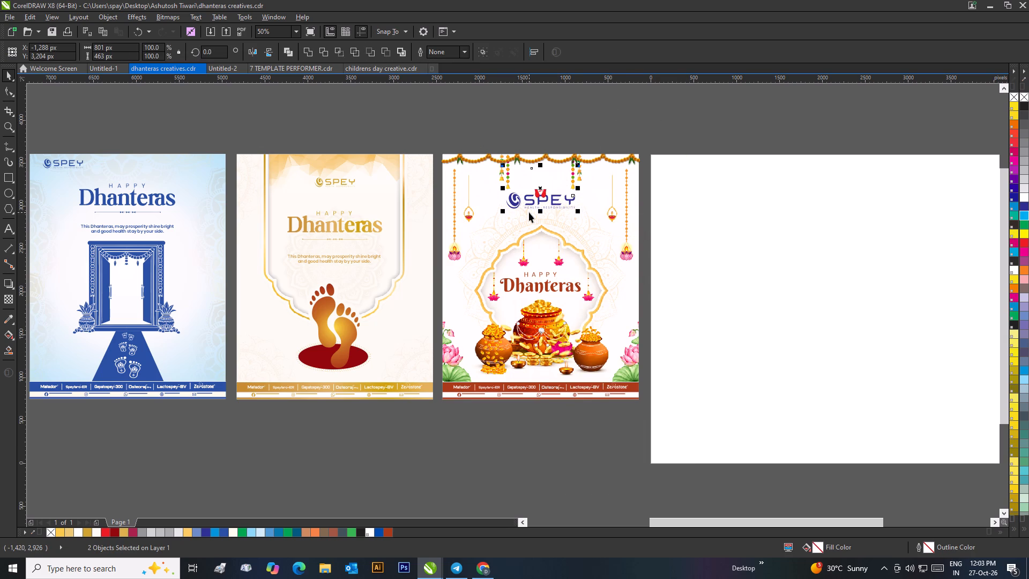
Undo most of the logo's upward nudges, and raise the selected logo objects again to Y 3,184 px.
key(ctrl+z)
key(ctrl+z)
key(ctrl+z)
key(ctrl+z)
key(ctrl+z)
key(ctrl+z)
key(ctrl+z)
key(ctrl+z)
key(ctrl+z)
key(ctrl+z)
key(ctrl+z)
key(ctrl+z)
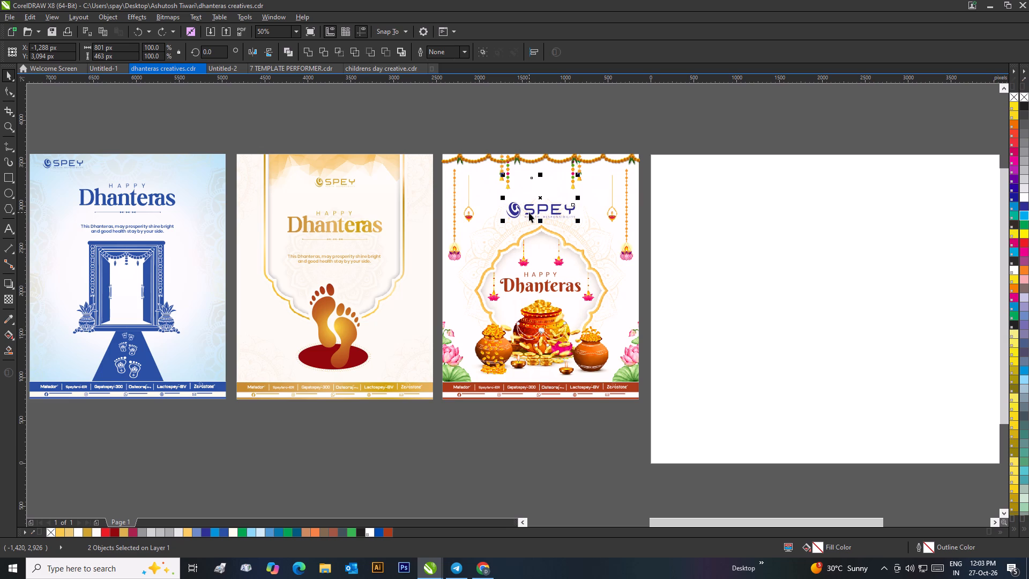
key(Up)
key(Up)
key(Up)
key(Up)
key(Up)
key(Up)
key(Up)
key(Up)
key(Up)
key(Up)
key(Up)
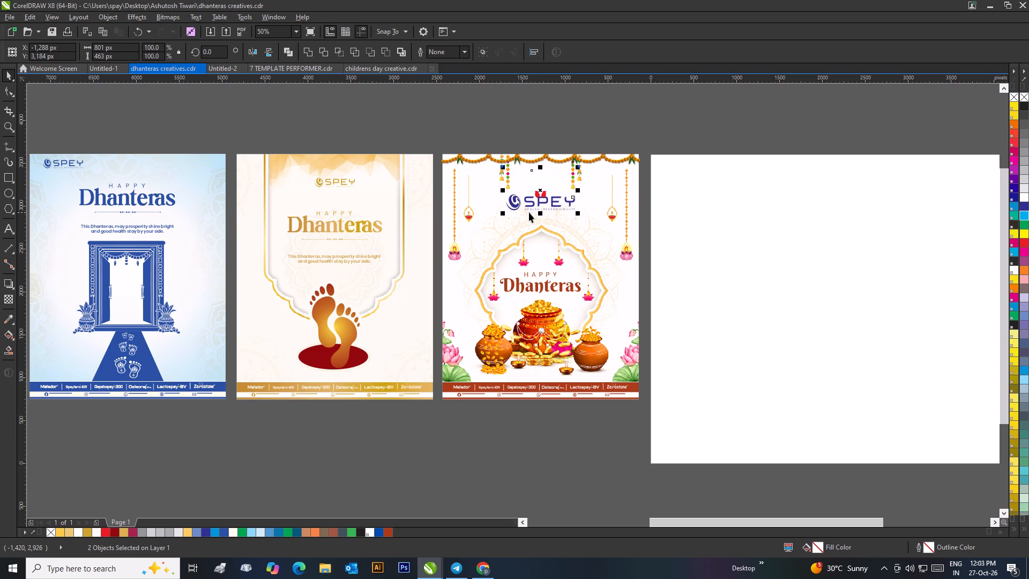
Bring the selected SPEY logo objects on the coin-pot poster forward by about twenty levels in the stacking order.
key(ctrl+Page_Up)
key(ctrl+Page_Up)
key(ctrl+Page_Up)
key(ctrl+Page_Up)
key(ctrl+Page_Up)
key(ctrl+Page_Up)
key(ctrl+Page_Up)
key(ctrl+Page_Up)
key(ctrl+Page_Up)
key(ctrl+Page_Up)
key(ctrl+Page_Up)
key(ctrl+Page_Up)
key(ctrl+Page_Up)
key(ctrl+Page_Up)
key(ctrl+Page_Up)
key(ctrl+Page_Up)
key(ctrl+Page_Up)
key(ctrl+Page_Up)
key(ctrl+Page_Up)
key(ctrl+Page_Up)
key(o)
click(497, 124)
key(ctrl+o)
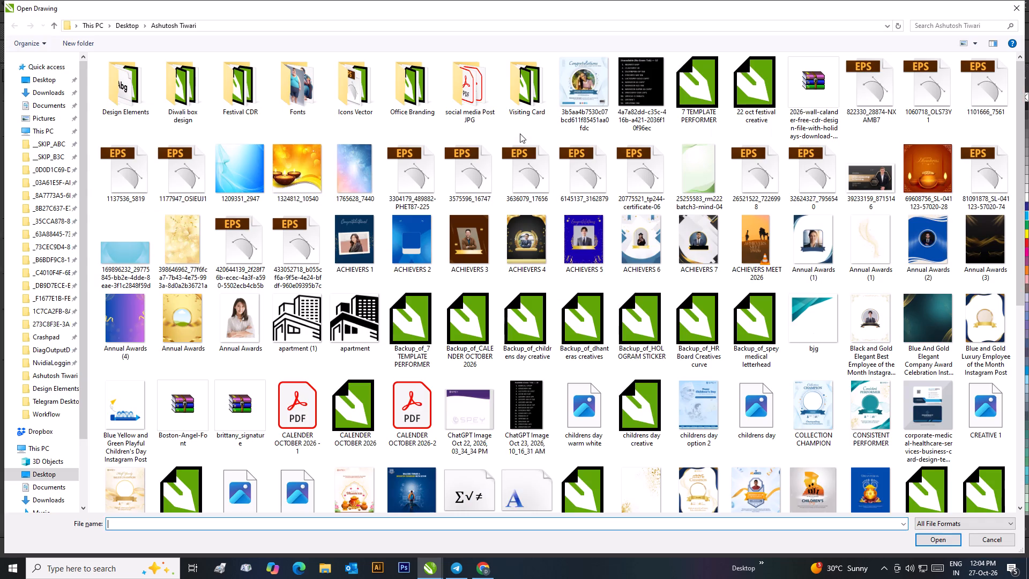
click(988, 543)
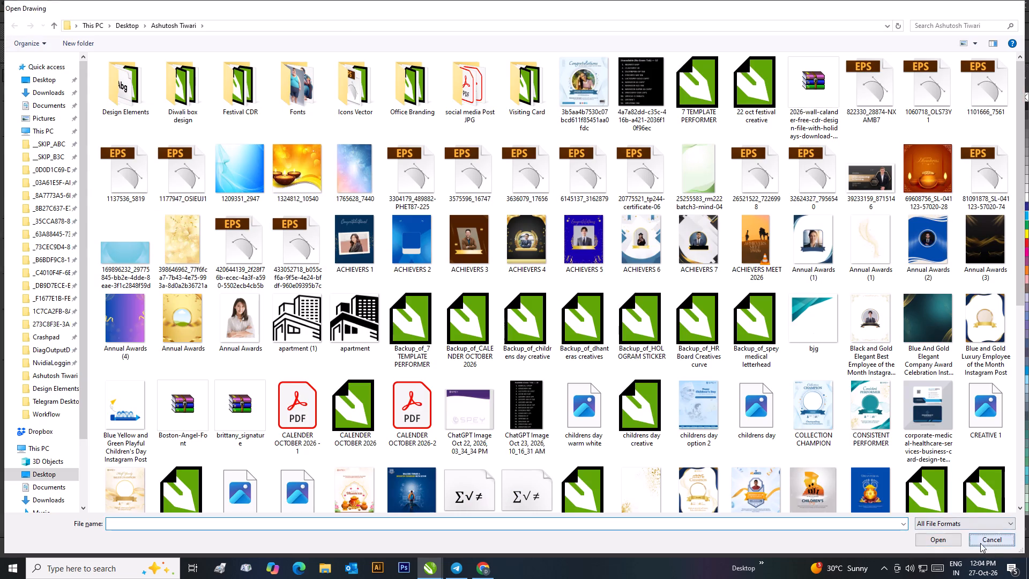
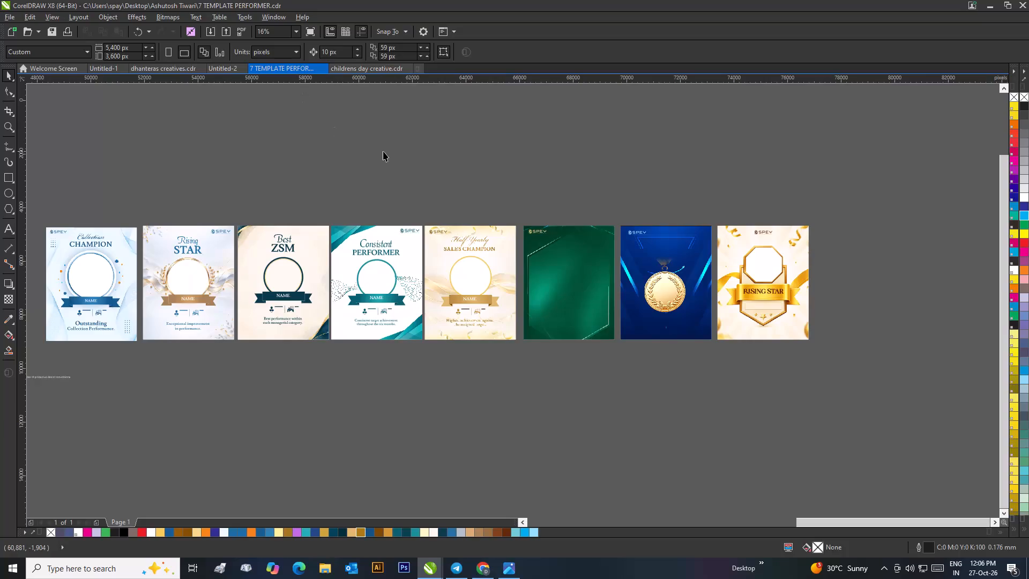
Move the pale-blue Rising Star template with the laurel frame out of the row onto empty canvas away from the other templates.
click(393, 127)
scroll(491, 154, down, 1)
scroll(585, 345, up, 1)
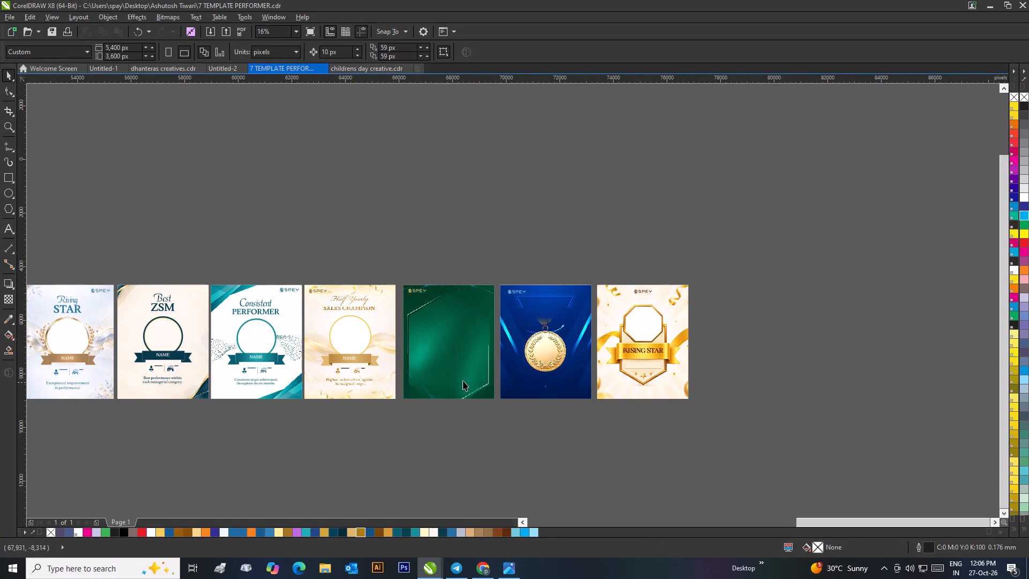
scroll(288, 369, up, 1)
scroll(539, 289, down, 1)
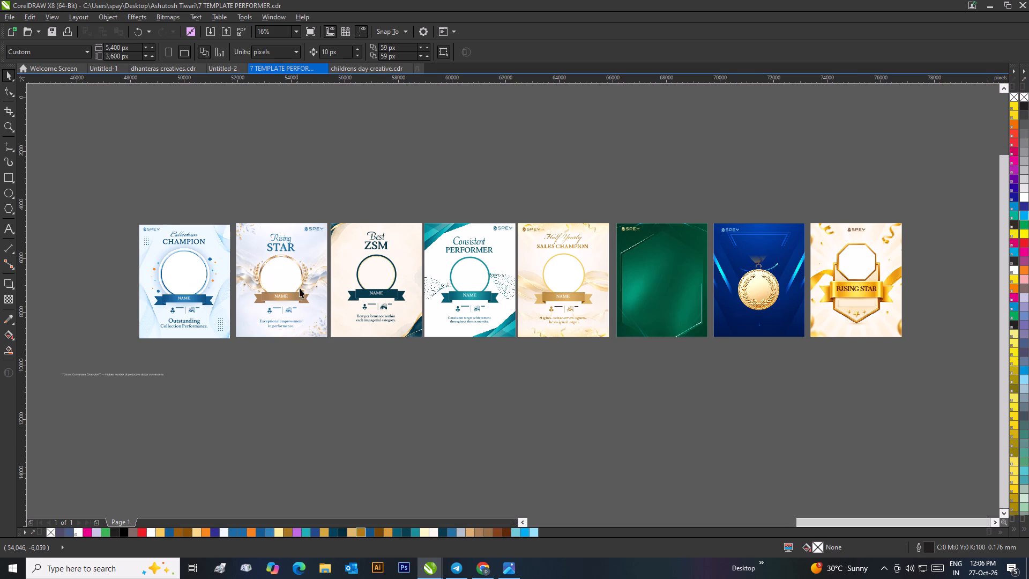
click(307, 306)
scroll(312, 304, down, 2)
click(523, 277)
scroll(520, 292, up, 2)
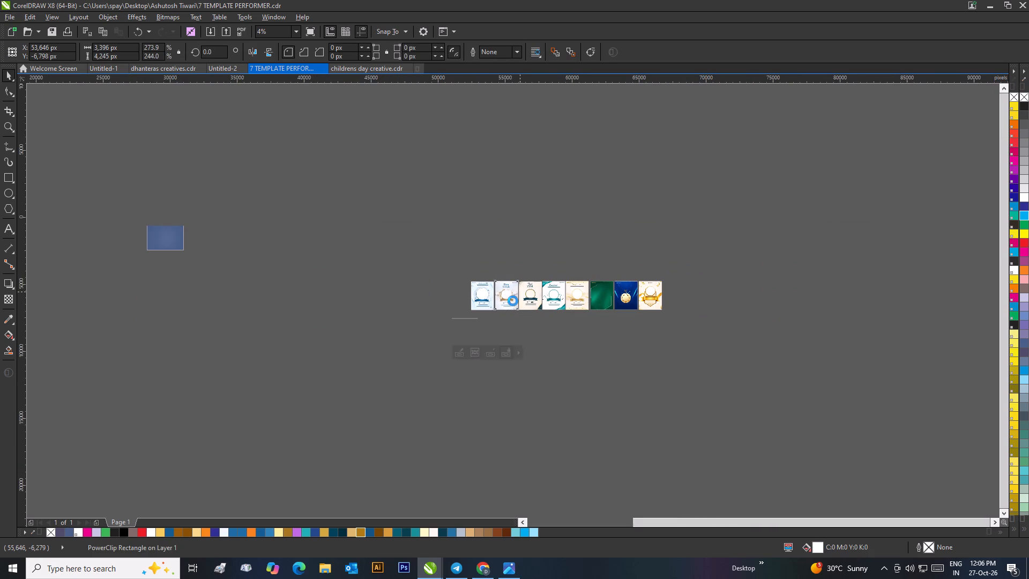
drag(409, 243, 516, 402)
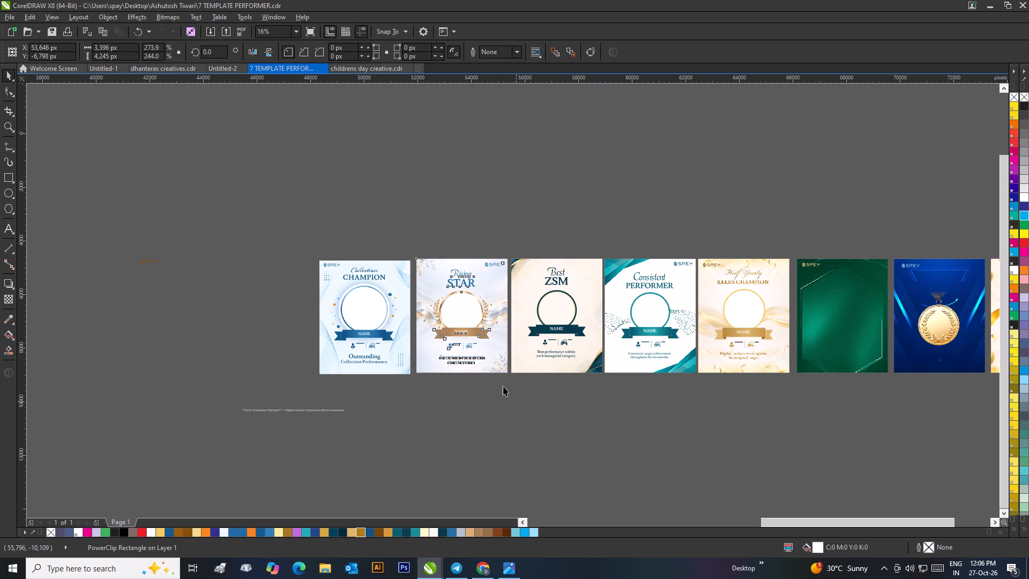
drag(470, 344, 87, 183)
click(385, 216)
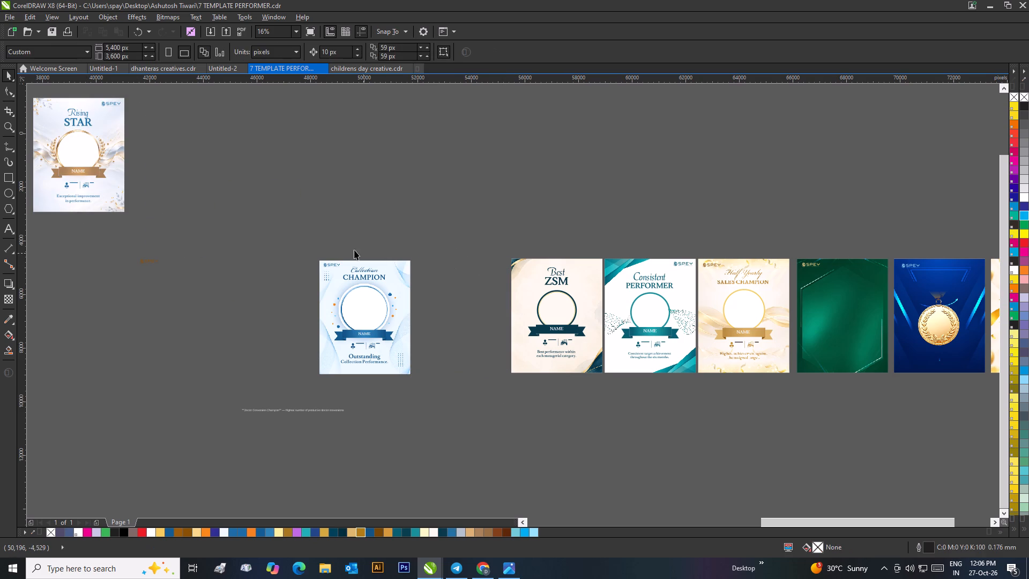
Move the Collection Champion template into the vacated slot beside the Best ZSM template.
drag(311, 243, 437, 392)
drag(381, 329, 476, 327)
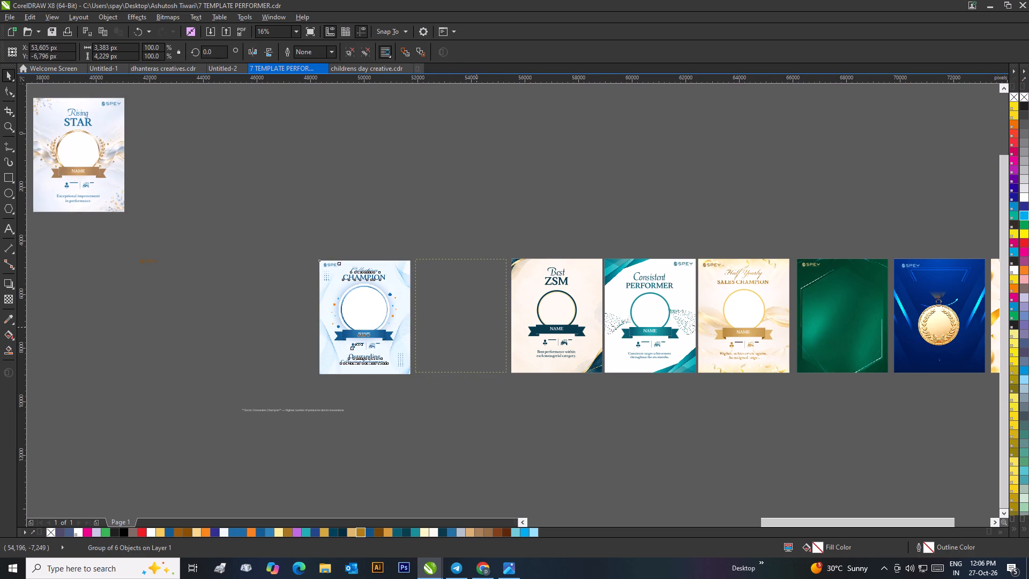
drag(476, 327, 478, 328)
click(564, 396)
Examine the row of award templates, including the green, blue medal and gold Rising Star designs, overall and up close.
scroll(548, 380, down, 1)
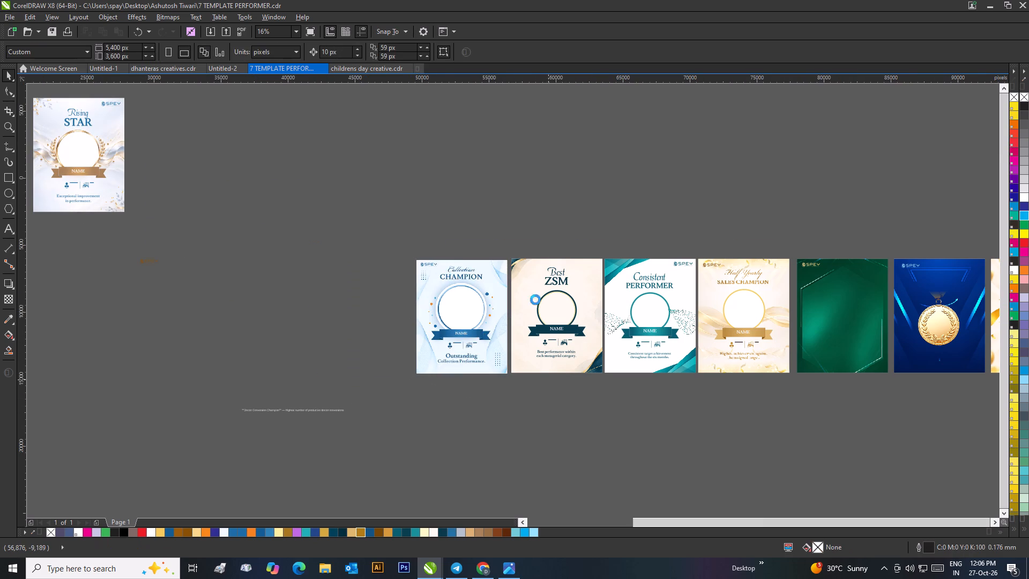
scroll(622, 293, up, 1)
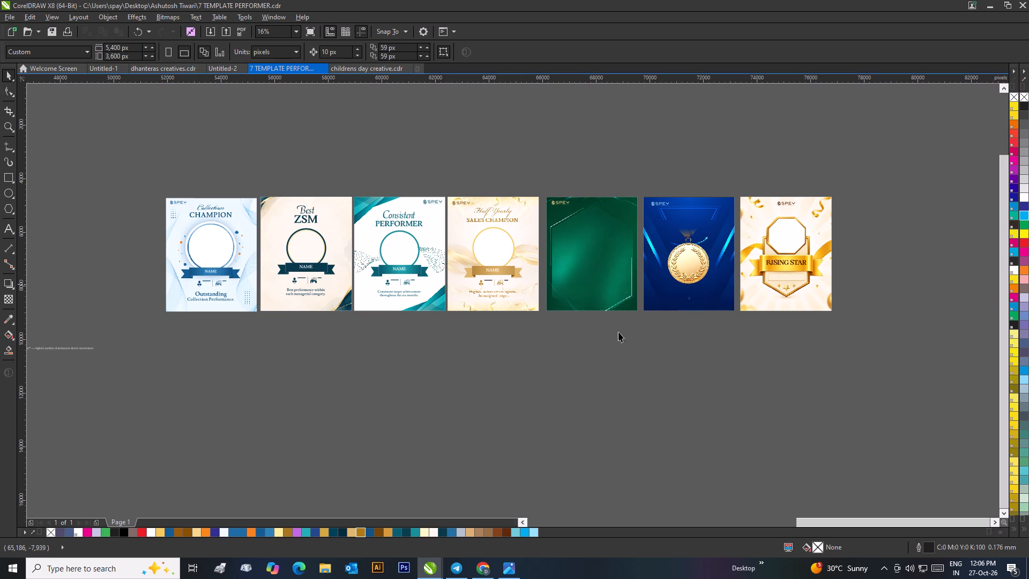
scroll(820, 261, up, 2)
scroll(361, 321, up, 3)
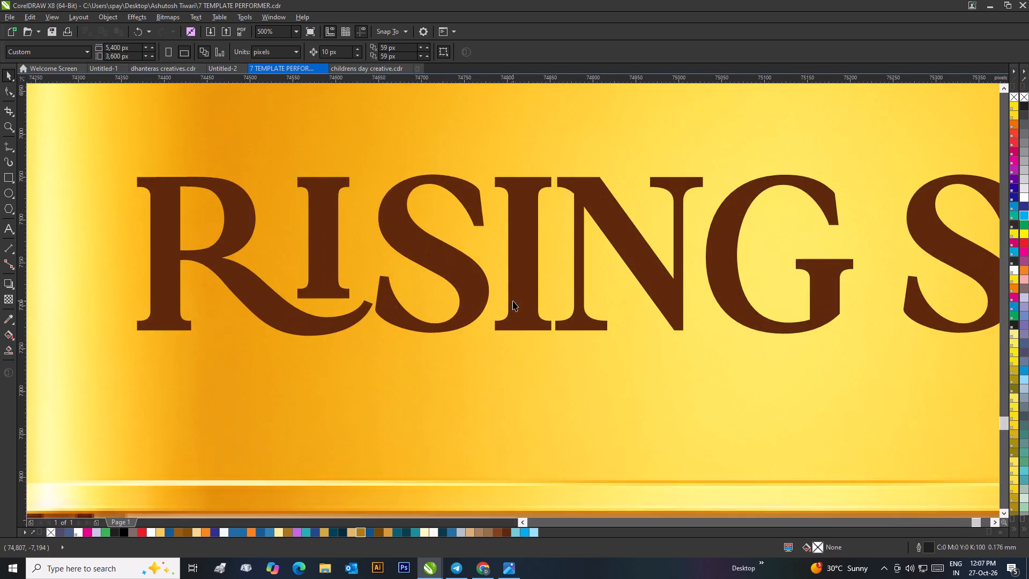
scroll(505, 308, down, 4)
scroll(546, 228, down, 1)
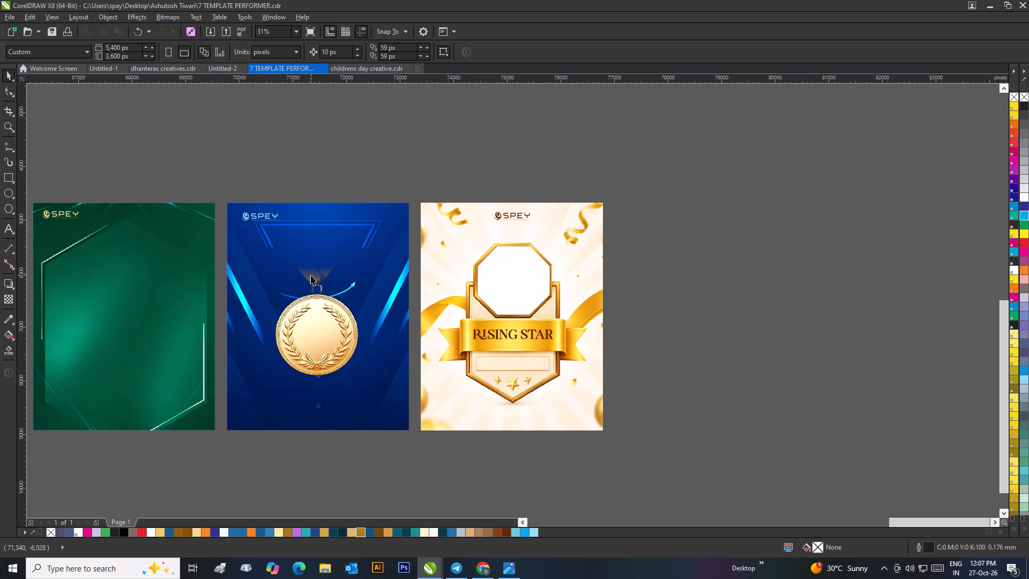
scroll(386, 253, down, 1)
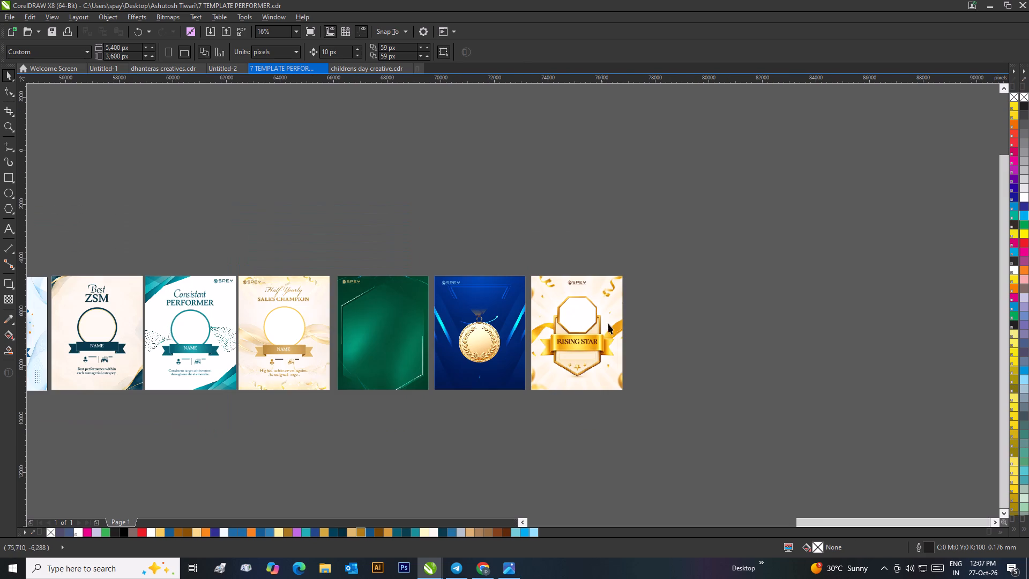
click(642, 331)
scroll(226, 349, down, 1)
scroll(498, 323, up, 2)
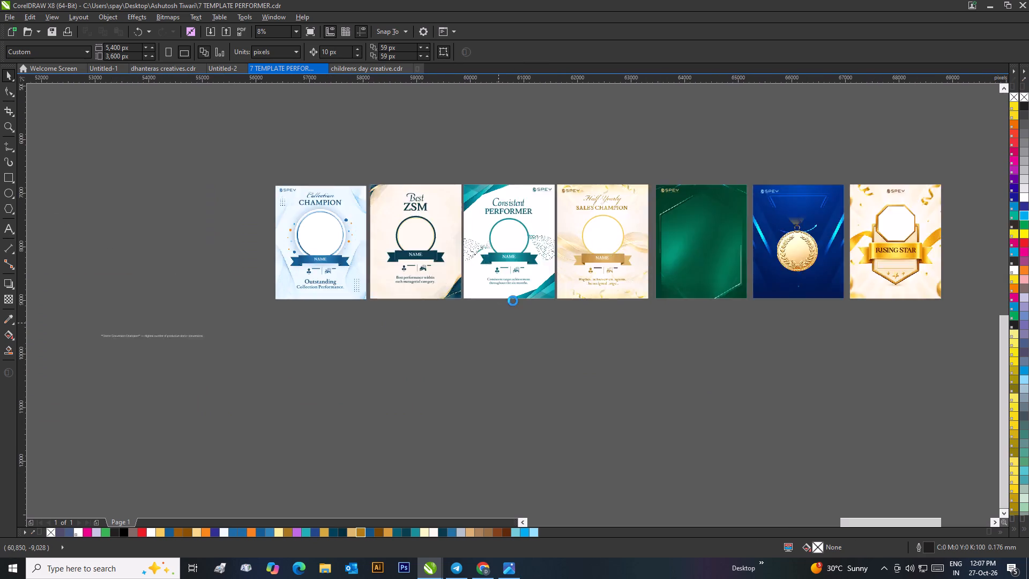
scroll(513, 301, down, 1)
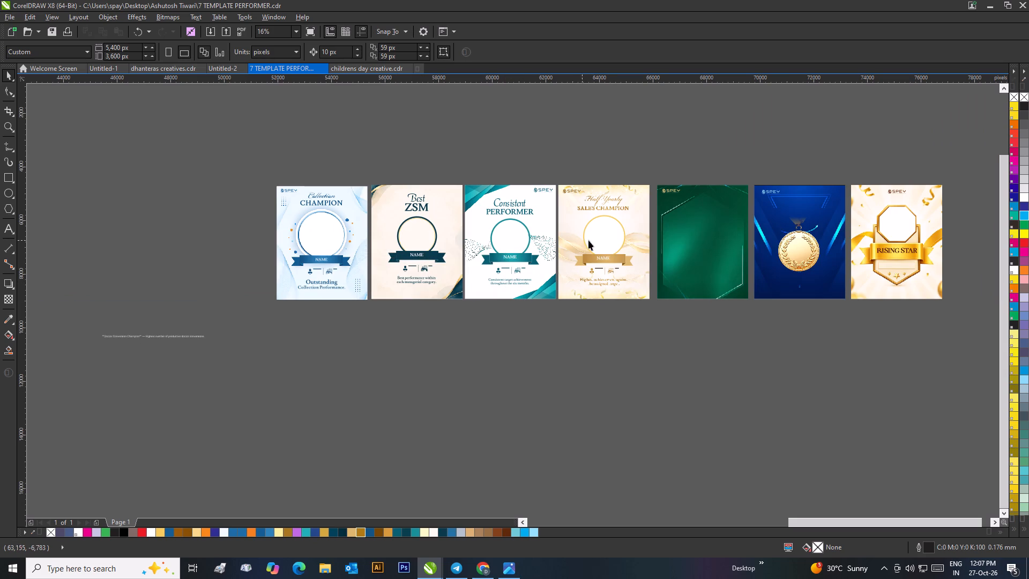
click(629, 347)
scroll(892, 236, up, 1)
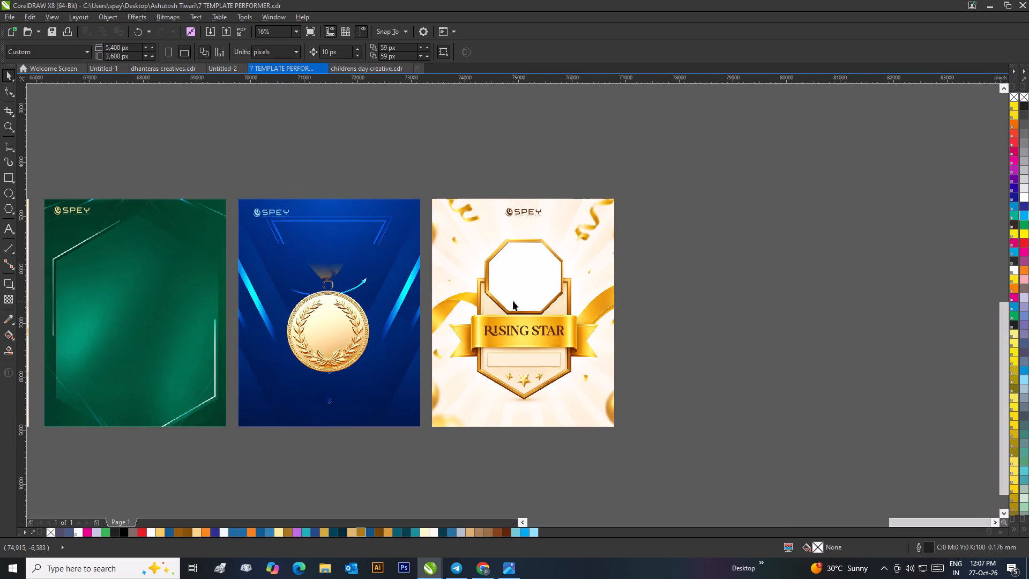
click(633, 319)
scroll(633, 319, down, 1)
scroll(404, 309, up, 1)
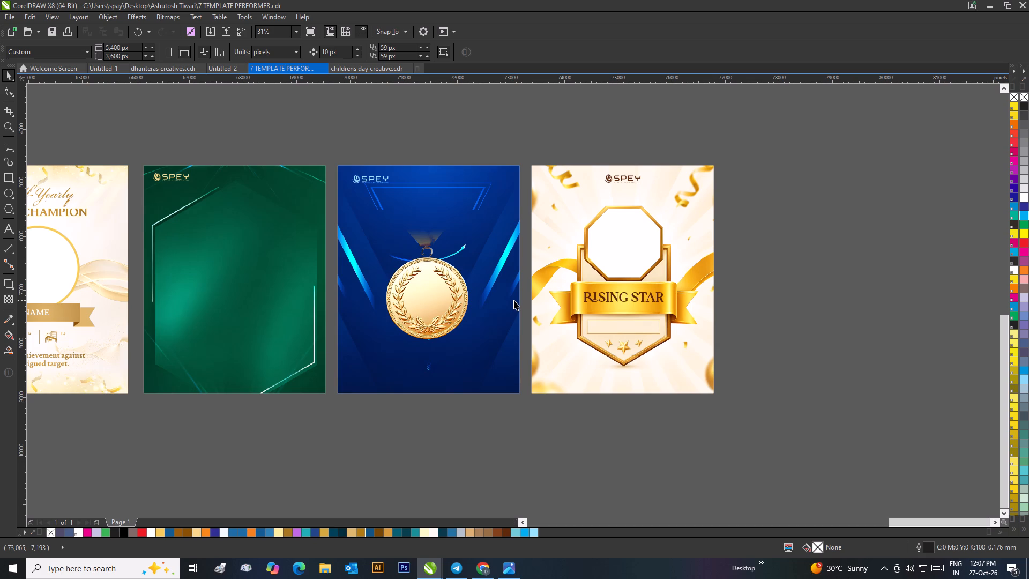
scroll(566, 286, down, 2)
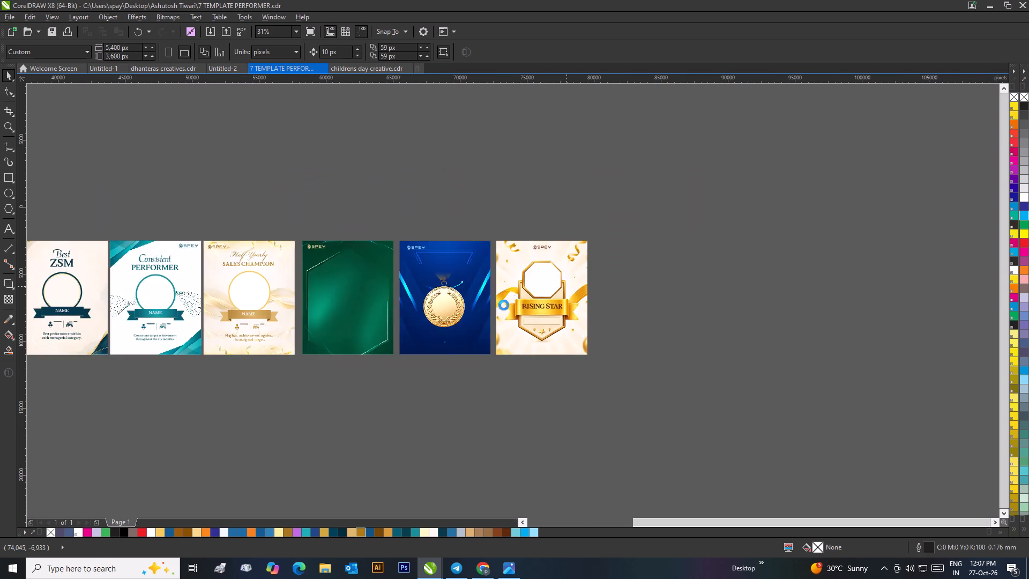
scroll(308, 303, up, 1)
scroll(476, 305, up, 1)
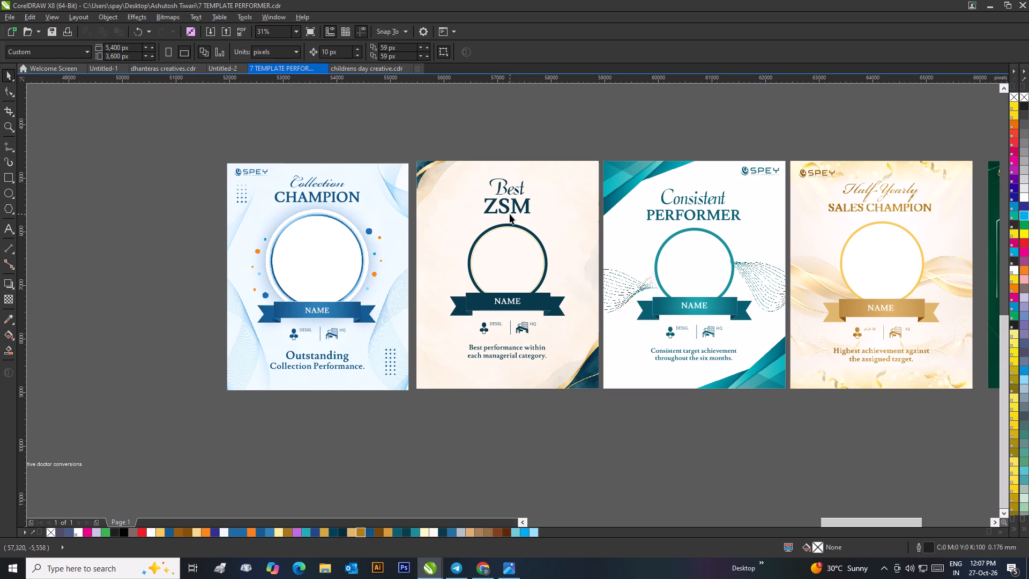
scroll(510, 214, down, 2)
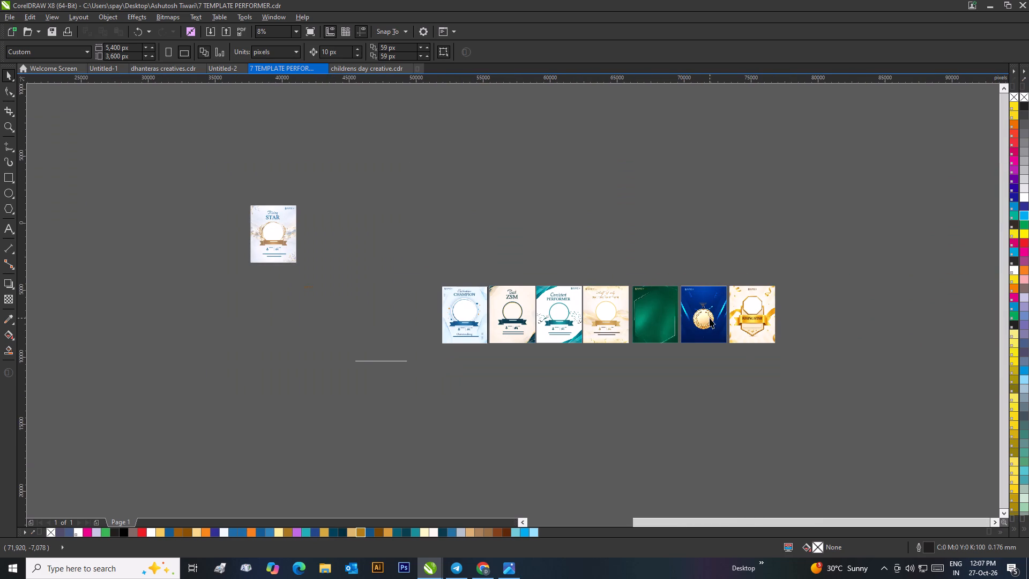
click(564, 251)
click(798, 324)
scroll(786, 322, up, 2)
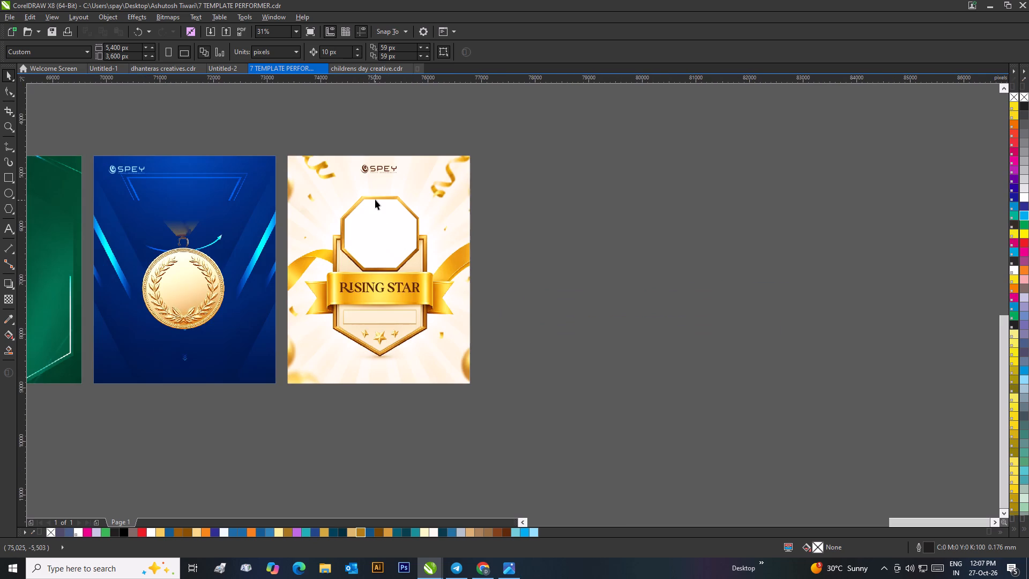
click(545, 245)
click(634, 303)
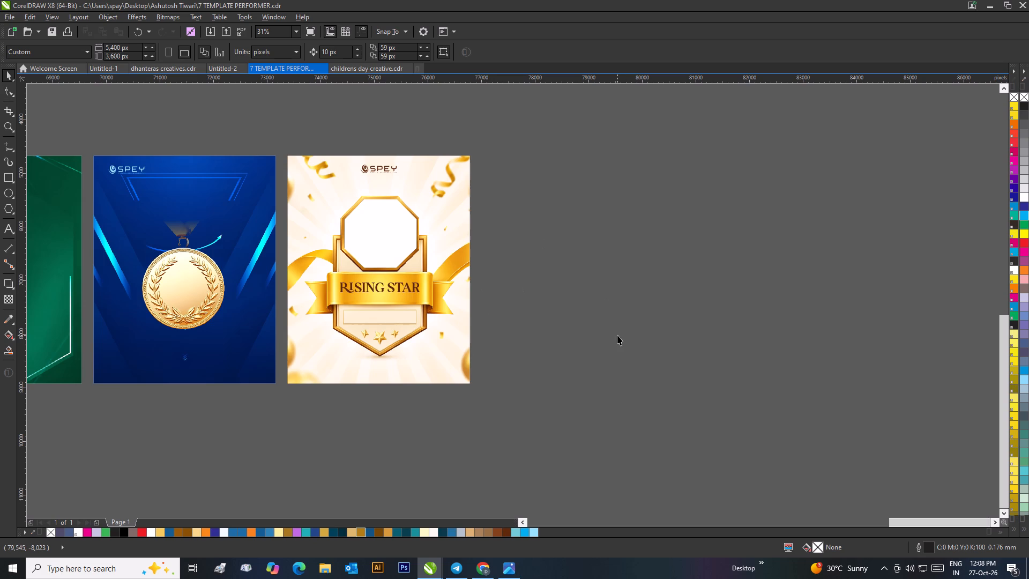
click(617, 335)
Switch to Canva in Chrome, create a blank Instagram Post (4:5, Portrait) design and close the older untitled design.
click(476, 567)
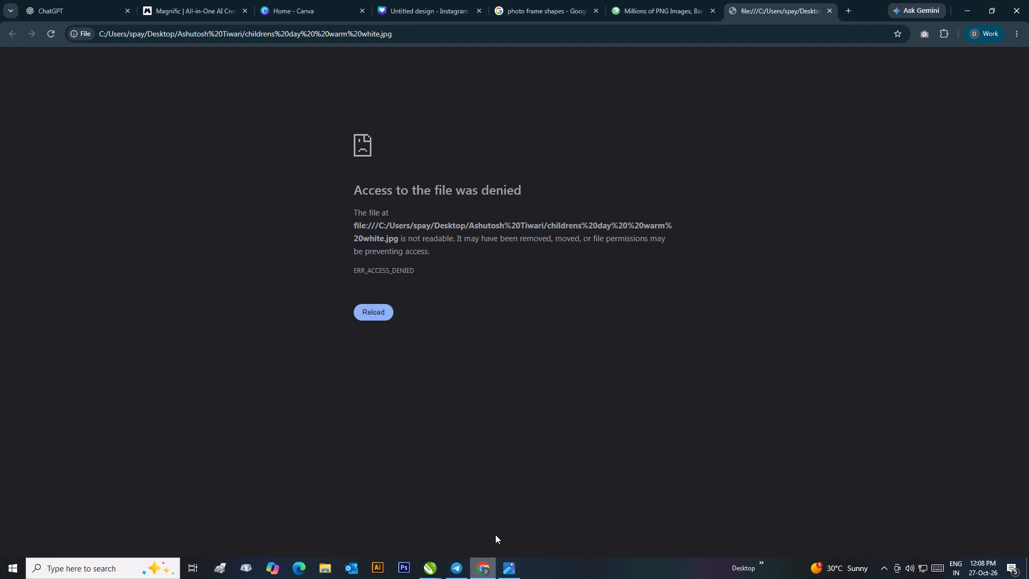
click(311, 8)
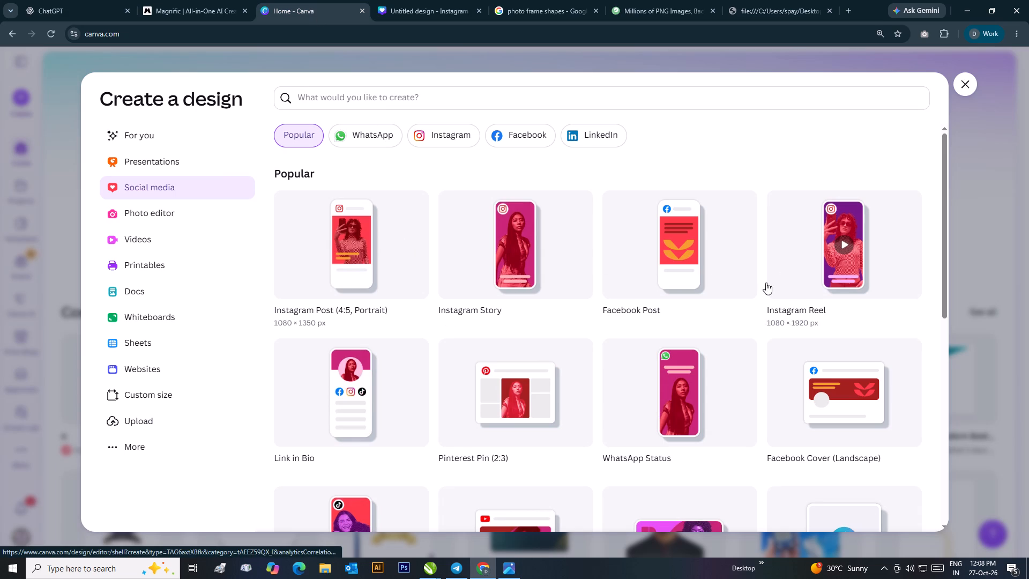
click(346, 248)
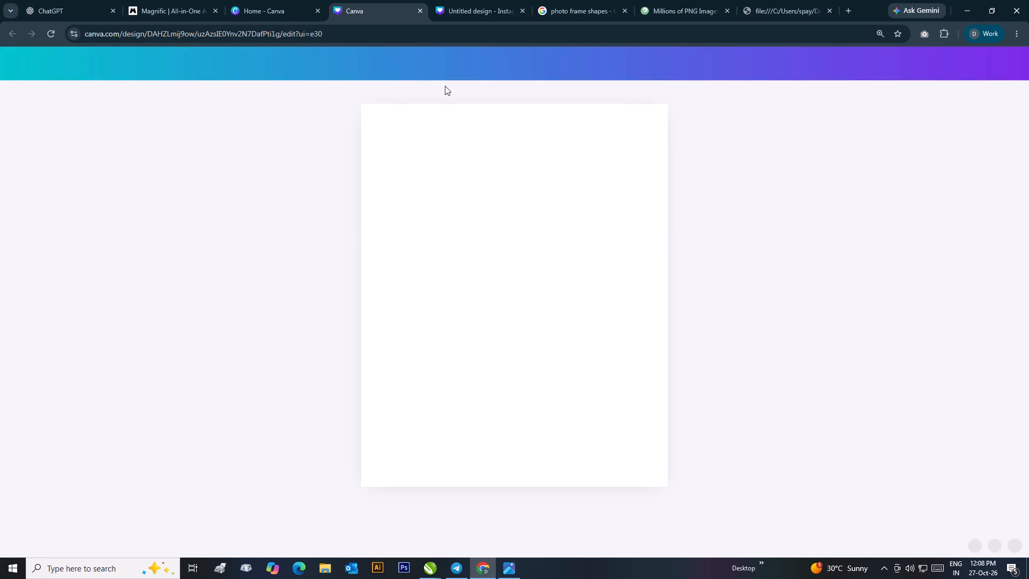
click(520, 9)
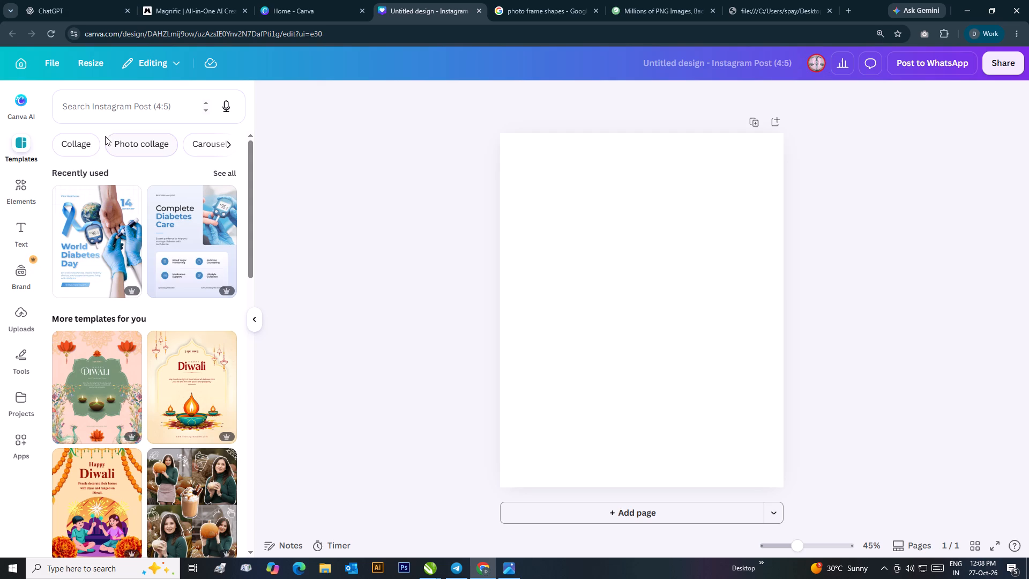
Upload the recent gold badge image file_00000000a48c821193f9fb111d0f3384 to the Canva uploads.
click(17, 323)
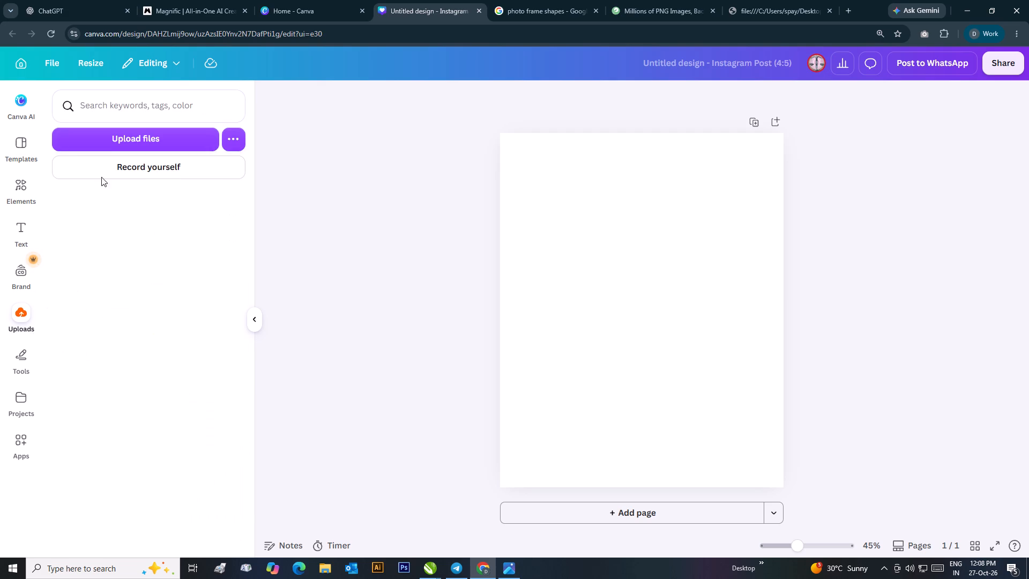
click(111, 141)
scroll(53, 132, up, 3)
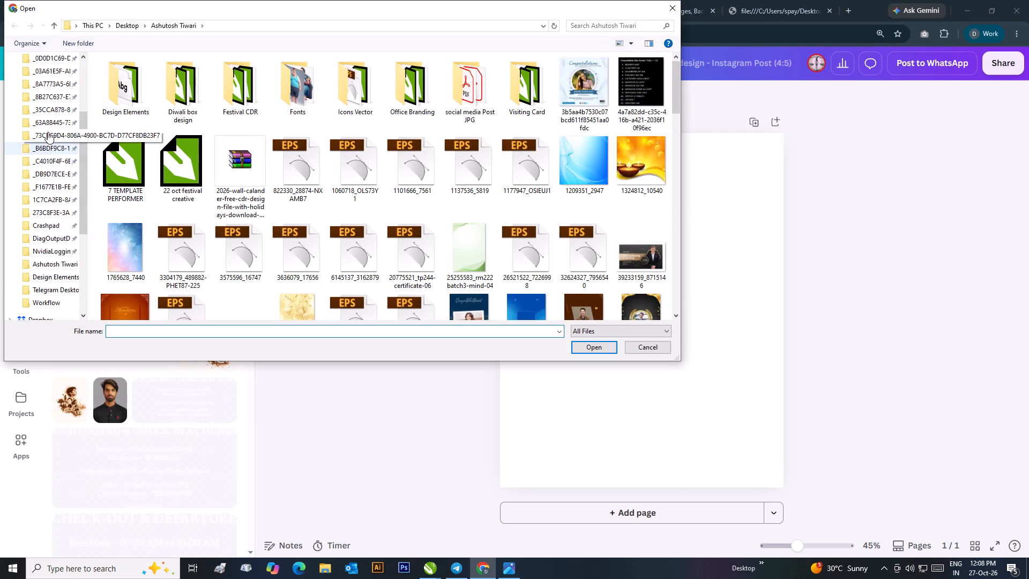
scroll(48, 132, up, 7)
scroll(48, 132, down, 5)
scroll(48, 132, up, 11)
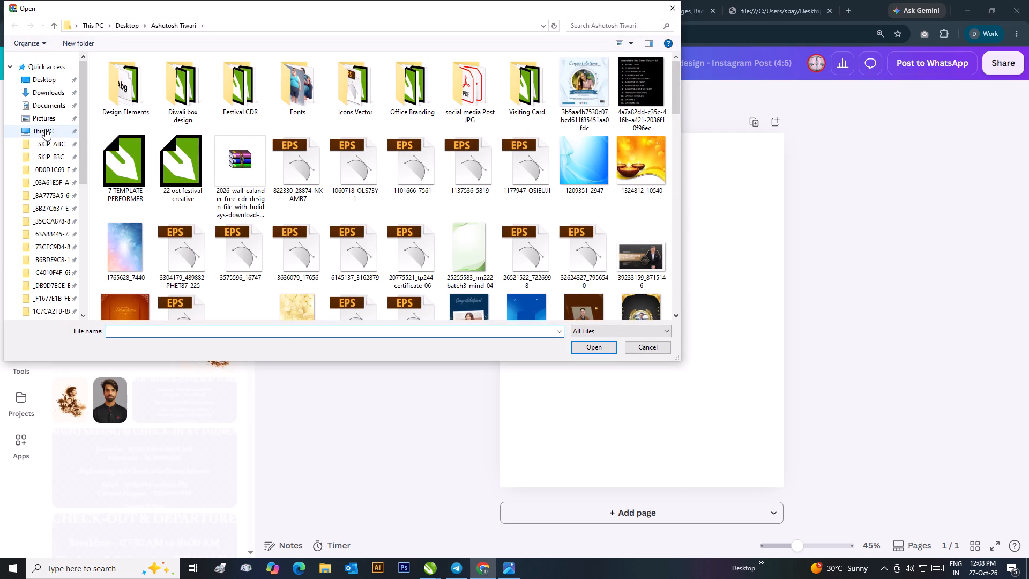
double_click(50, 73)
scroll(200, 218, down, 3)
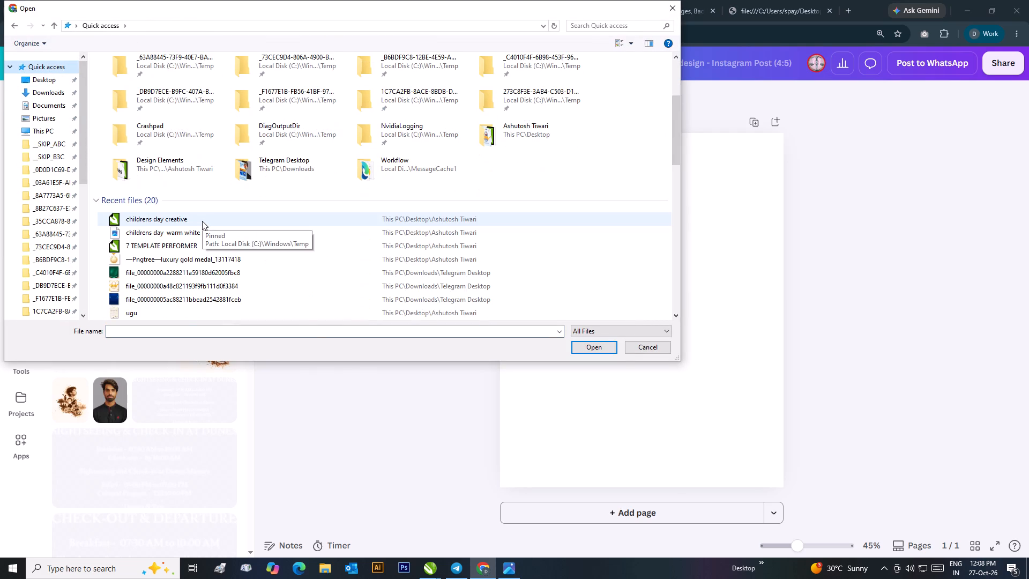
click(134, 283)
click(578, 343)
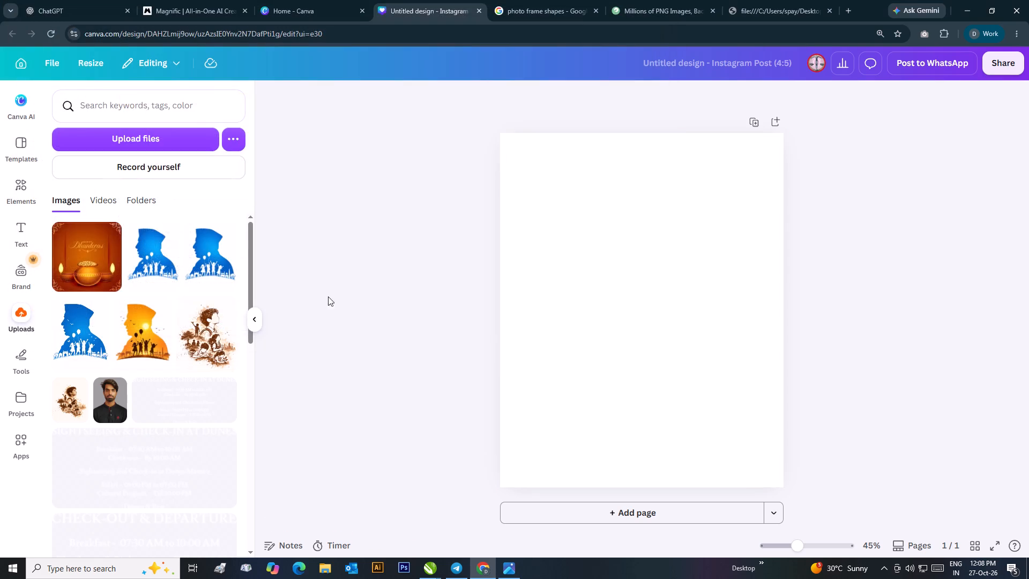
Place the uploaded gold badge image on the blank page, aligned to its top-left corner, and enlarge it to fill the page.
drag(85, 254, 615, 277)
drag(634, 314, 549, 201)
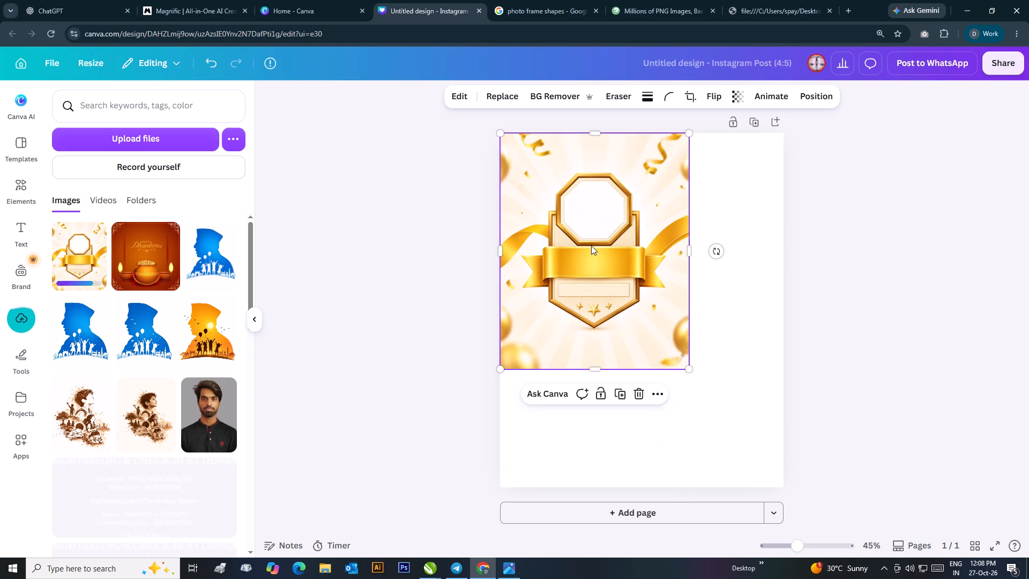
drag(687, 370, 773, 496)
Remove the background from the gold badge image with BG Remover and deselect it.
click(542, 100)
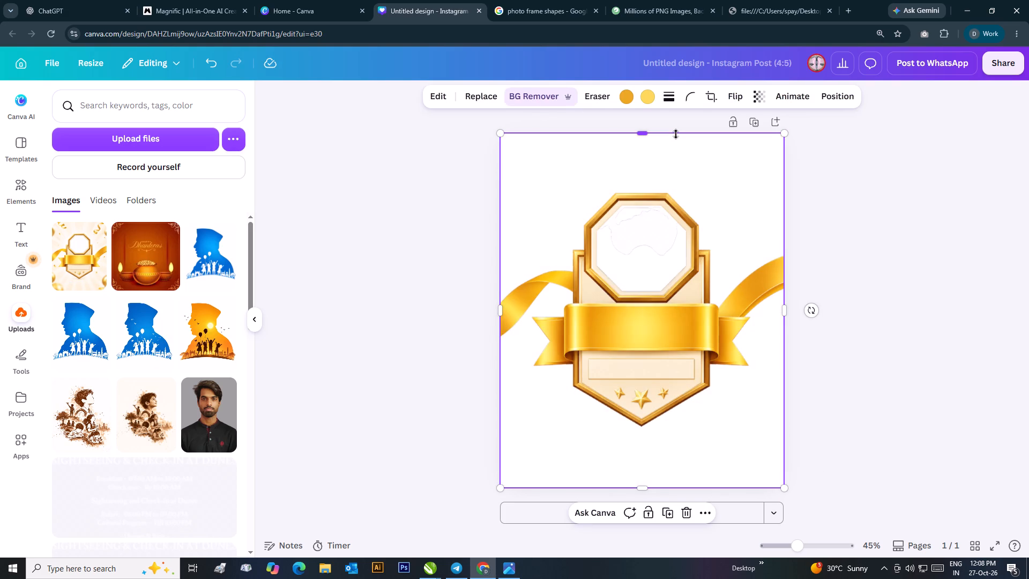
click(876, 167)
click(842, 247)
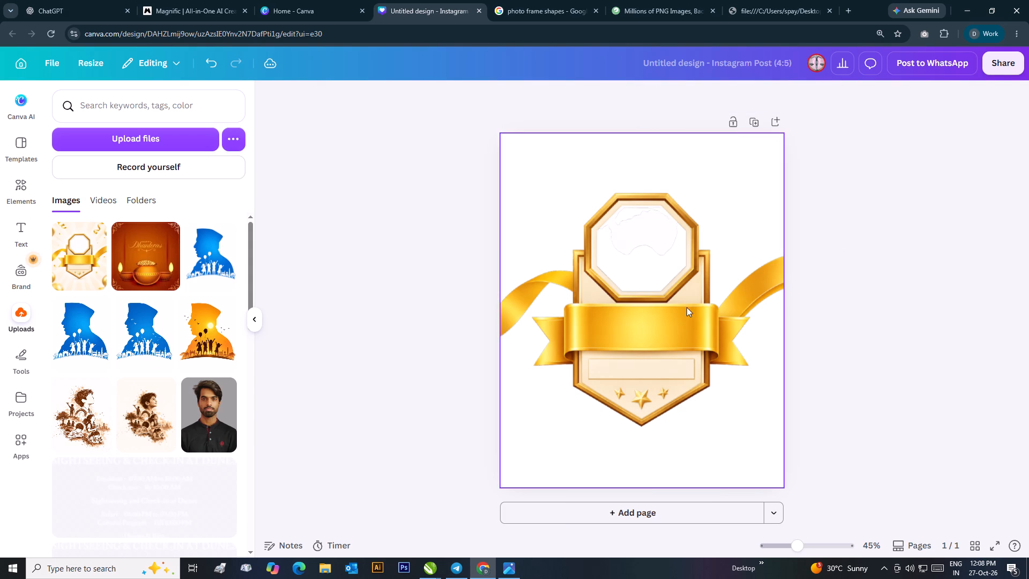
Download the badge design as a High quality PNG at size 3.125 (3,375 × 4,219 px) with a transparent background.
click(993, 65)
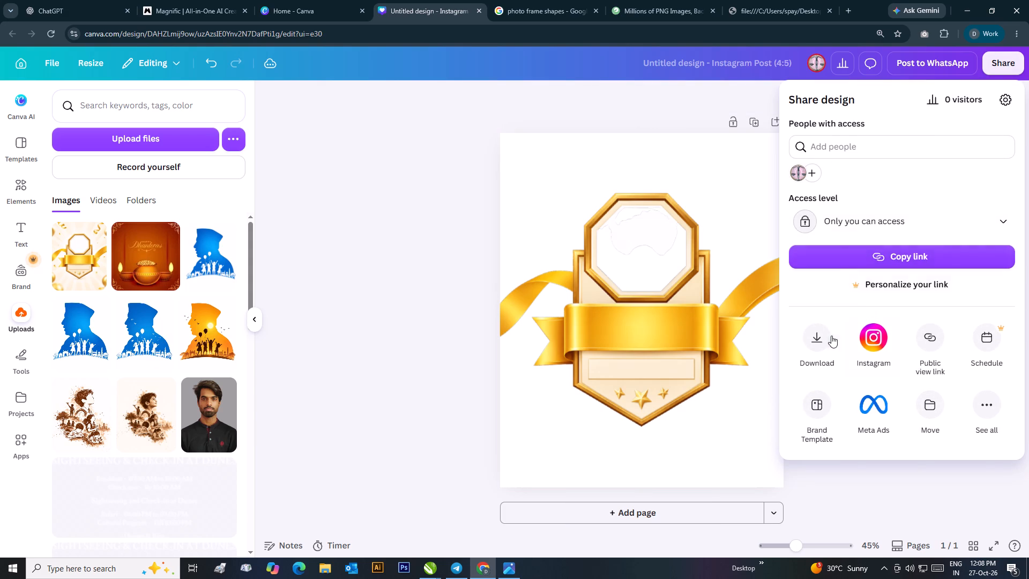
click(829, 337)
drag(823, 195, 861, 193)
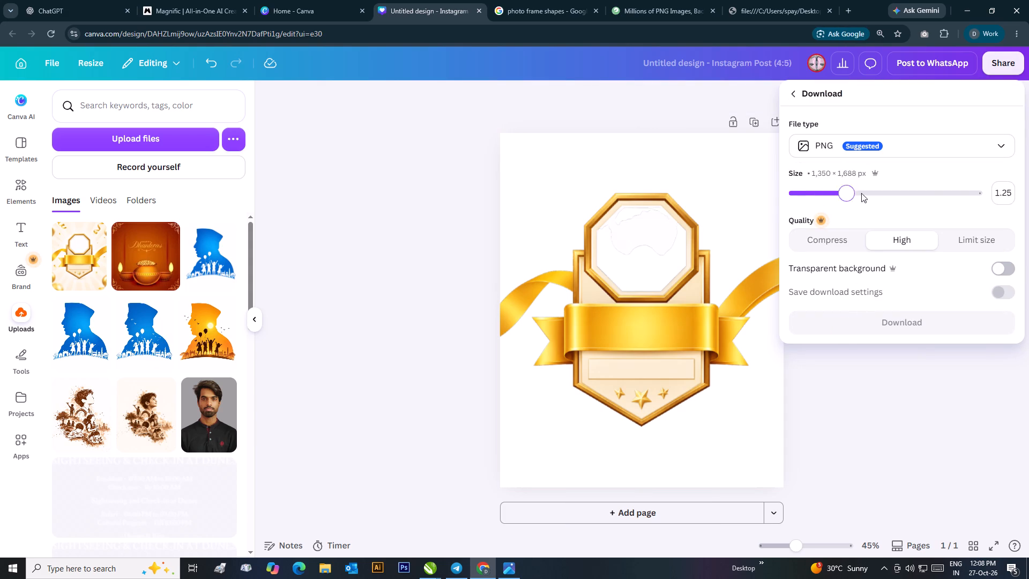
drag(861, 193, 1006, 192)
click(997, 263)
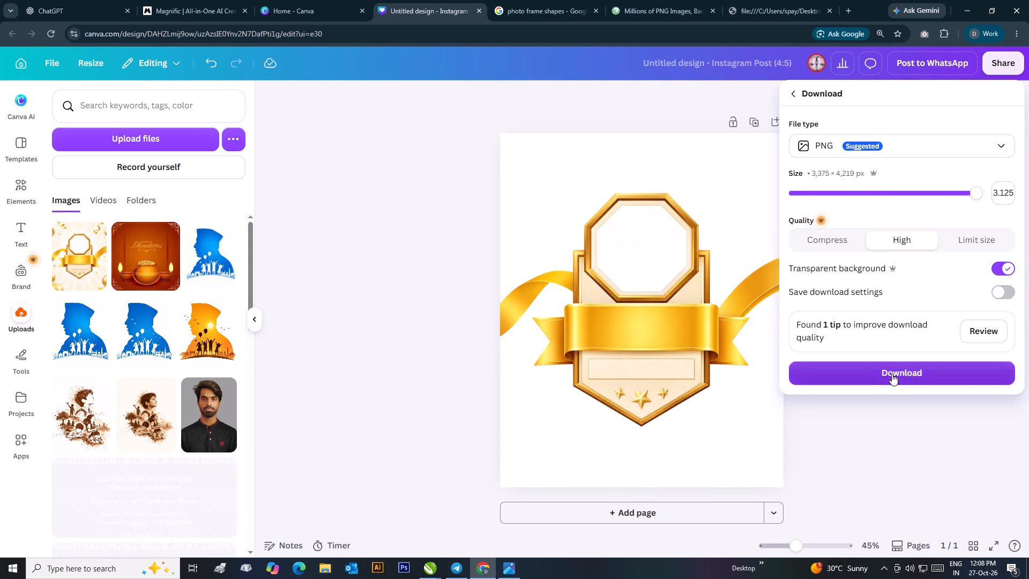
click(892, 374)
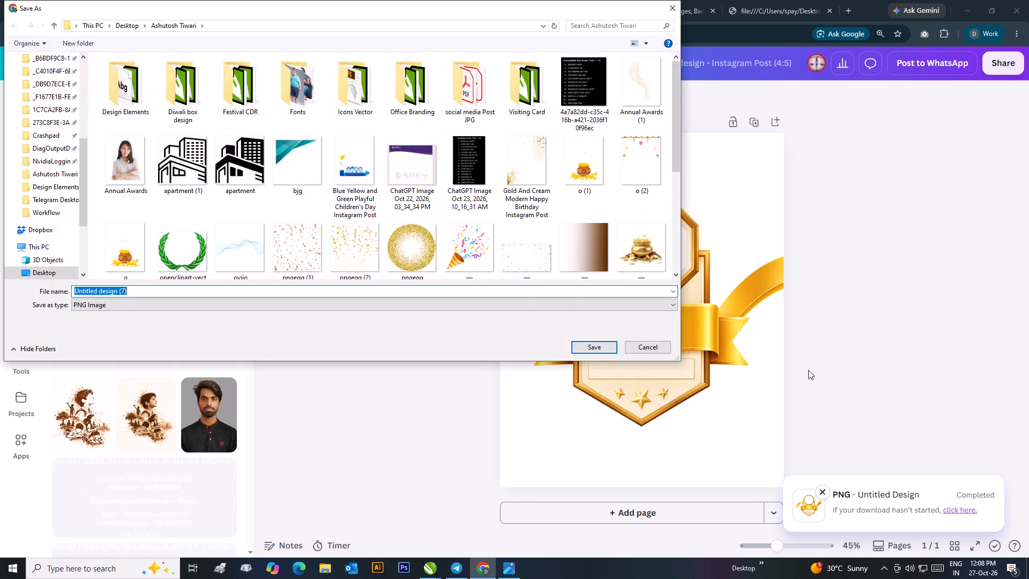
Save the Canva gold badge as PNG Untitled design (7) and place it beside the gold Rising Star poster in CorelDRAW.
click(610, 345)
drag(842, 61, 562, 491)
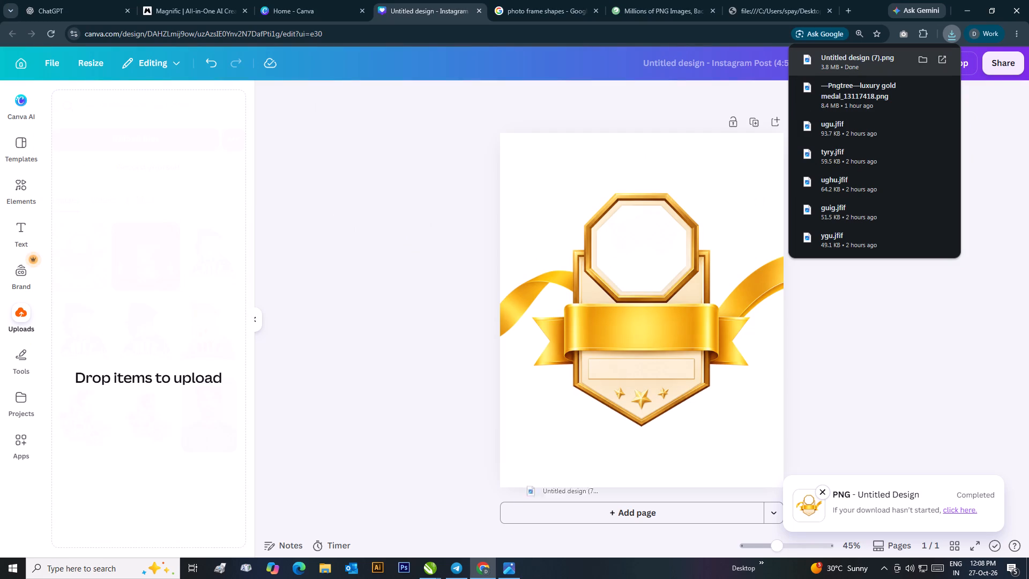
drag(562, 491, 564, 262)
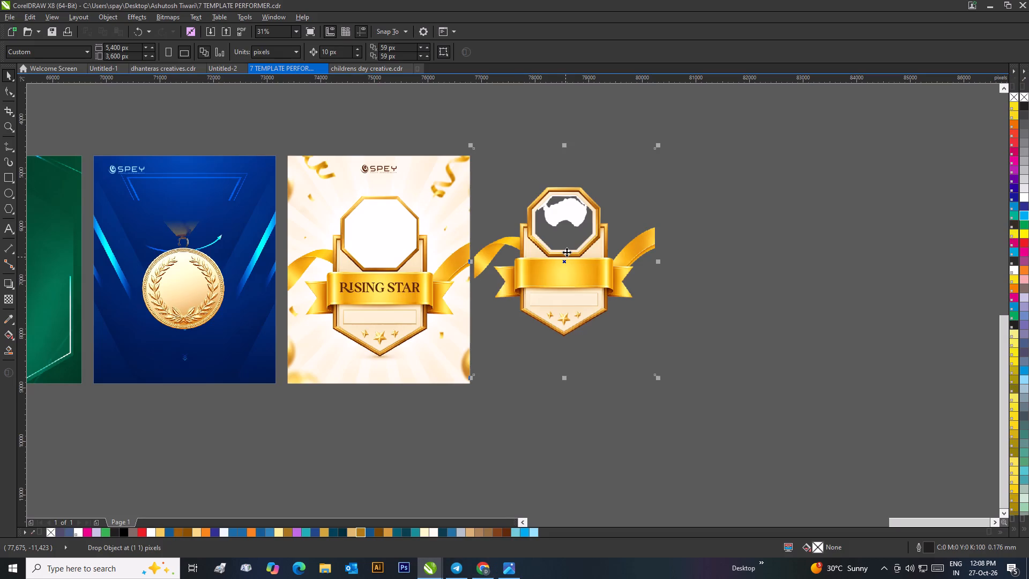
Move the imported gold badge onto the gold Rising Star poster, aligning its octagon frame's upper corner at about X 75,098, Y -6,815 px.
scroll(541, 261, up, 1)
scroll(513, 300, down, 1)
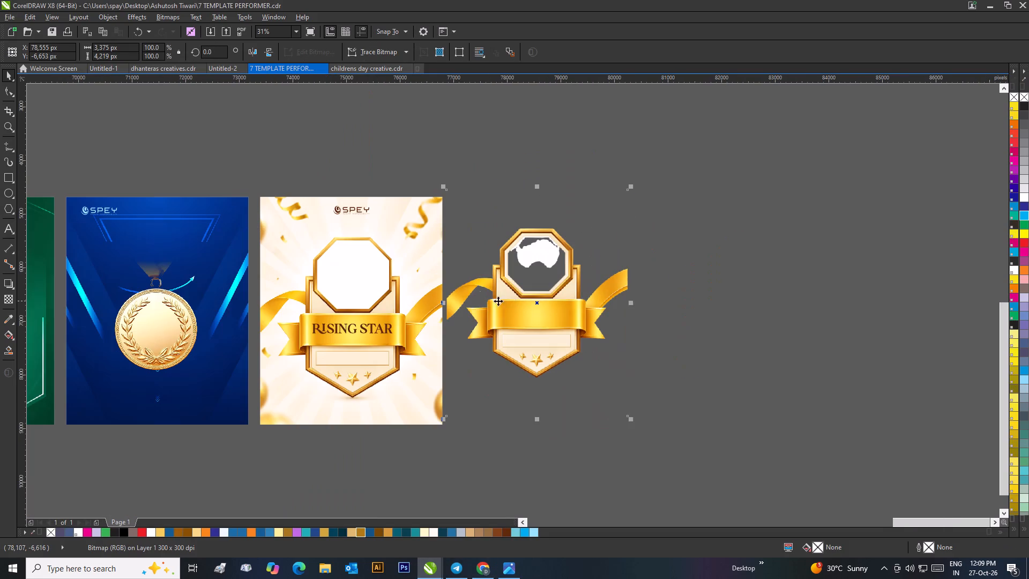
click(458, 152)
click(579, 276)
drag(562, 310, 426, 361)
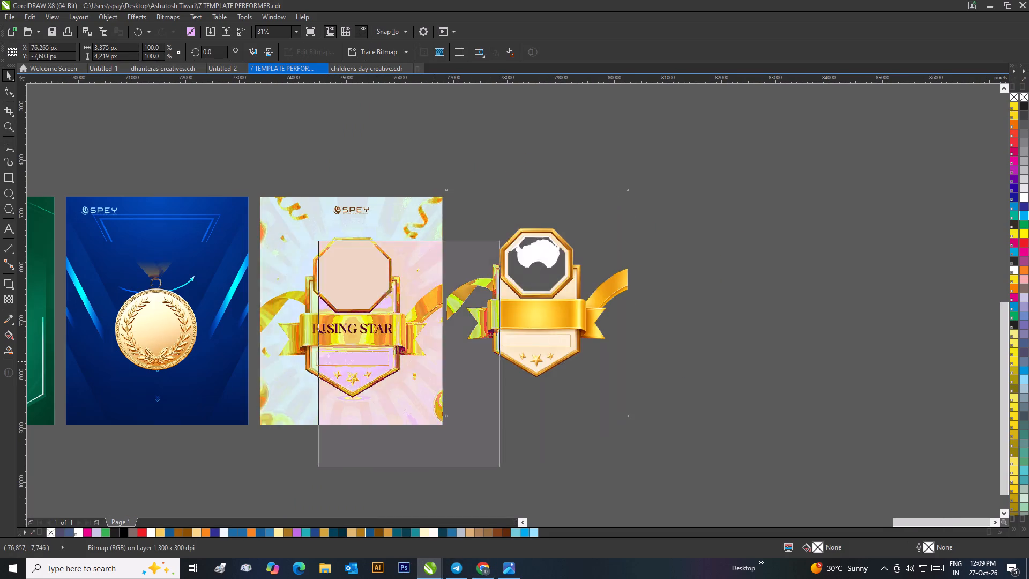
drag(426, 361, 367, 346)
scroll(343, 275, up, 2)
drag(520, 269, 565, 190)
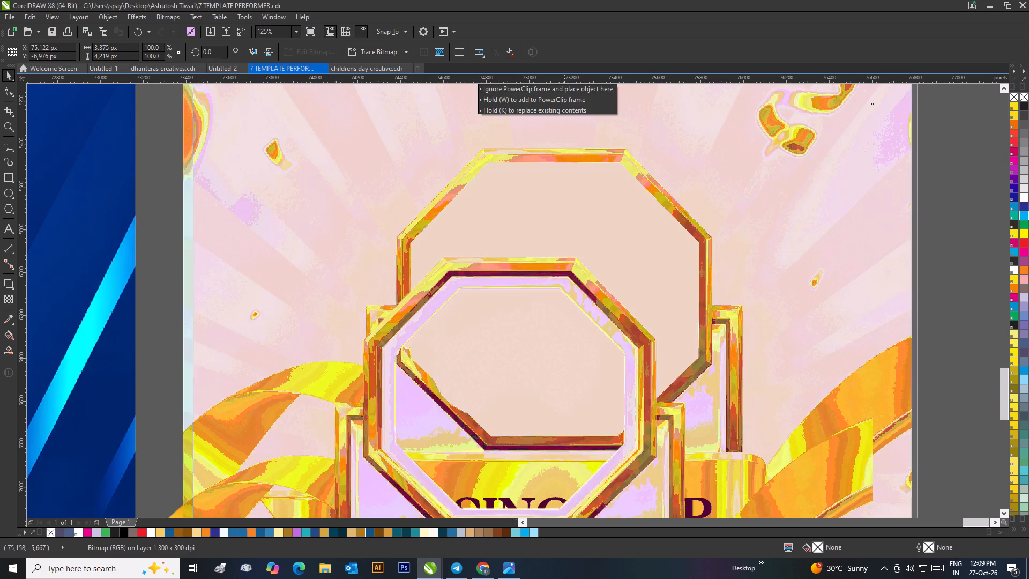
drag(565, 190, 565, 166)
click(538, 174)
scroll(483, 153, up, 4)
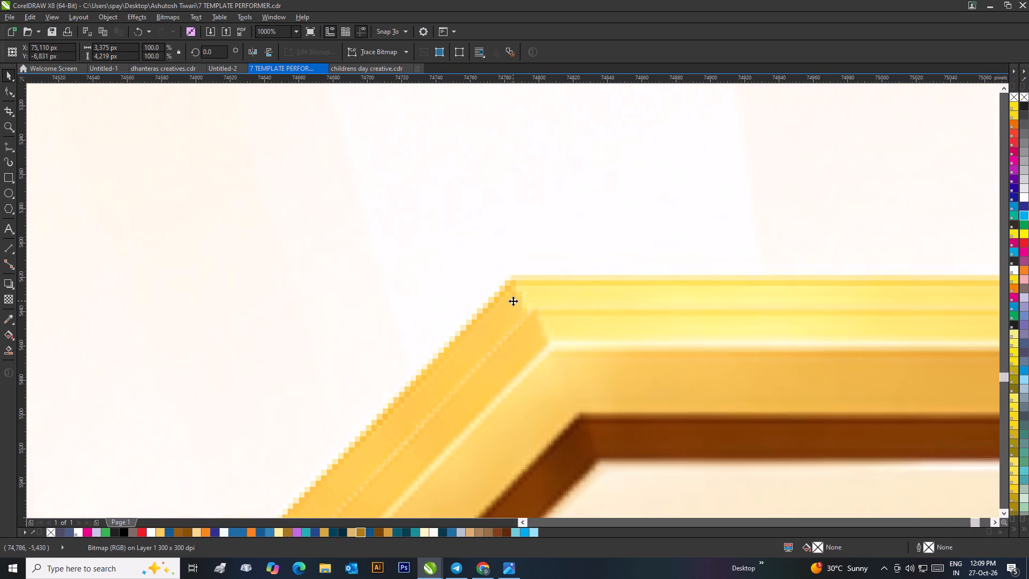
drag(553, 367, 558, 394)
drag(557, 396, 541, 364)
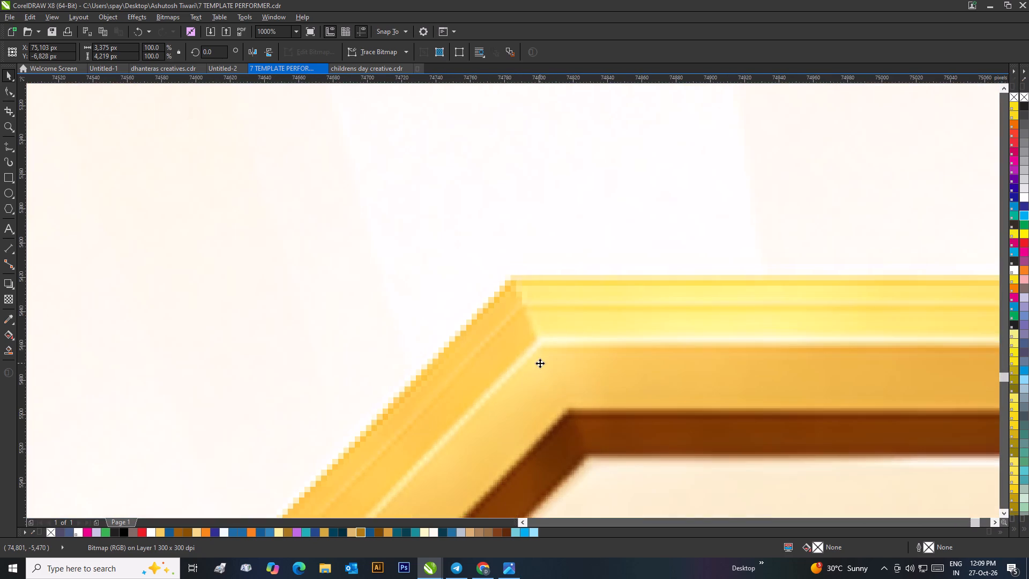
drag(540, 363, 535, 347)
drag(533, 347, 530, 340)
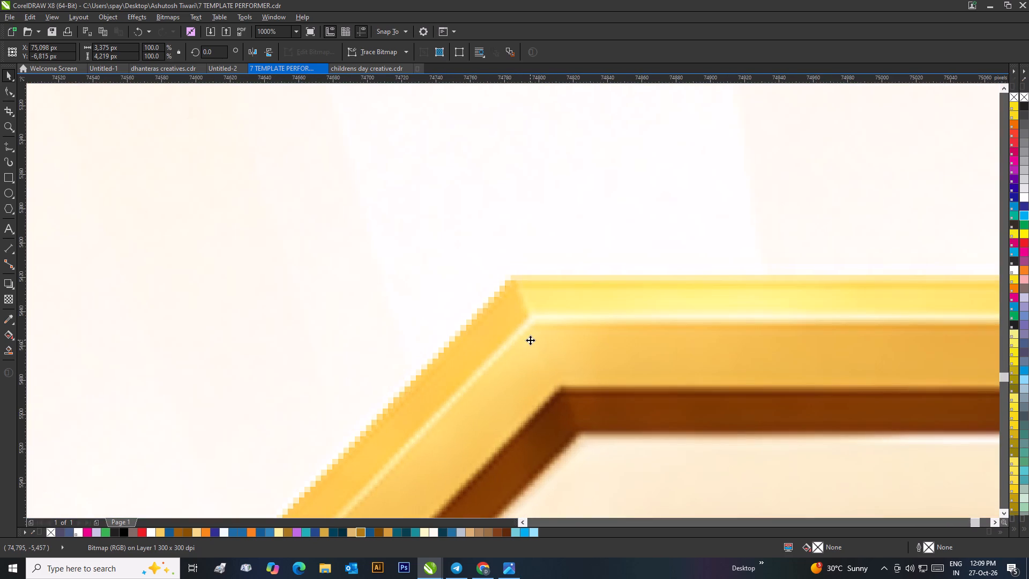
scroll(530, 340, down, 8)
click(719, 368)
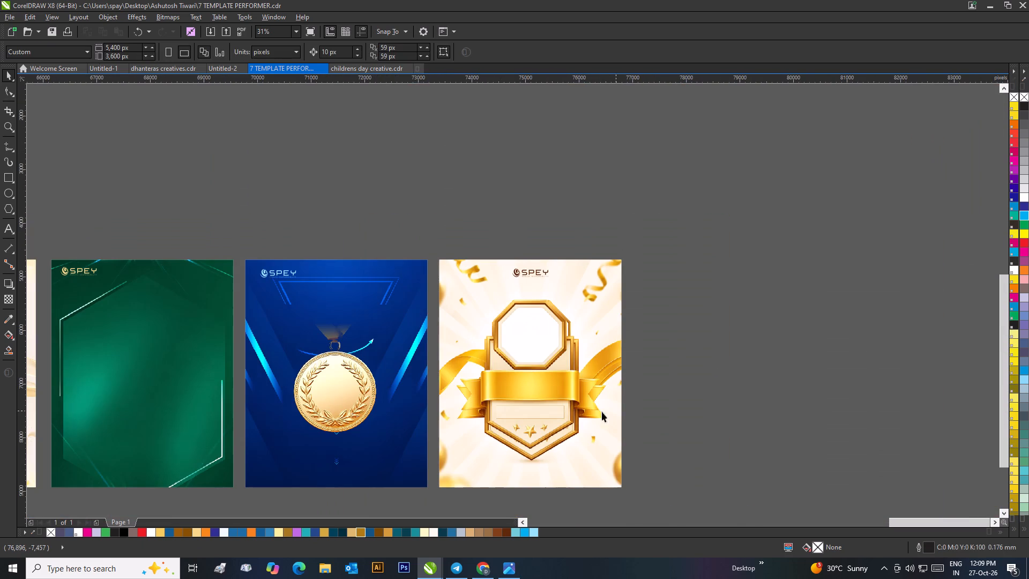
Enlarge the imported gold badge proportionally to about 107% so it matches the badge on the gold Rising Star poster.
click(557, 419)
scroll(624, 490, up, 1)
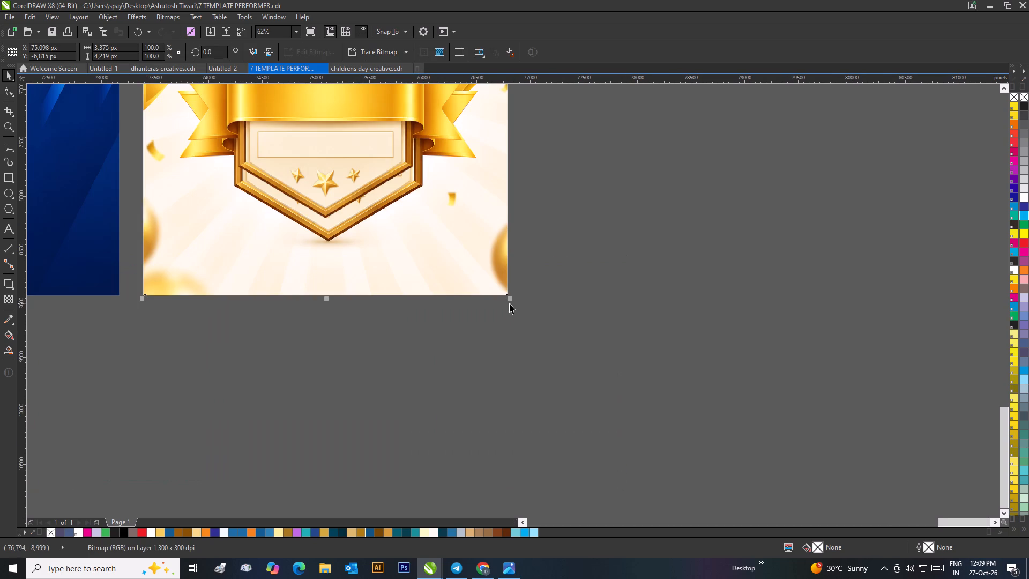
click(539, 231)
click(385, 105)
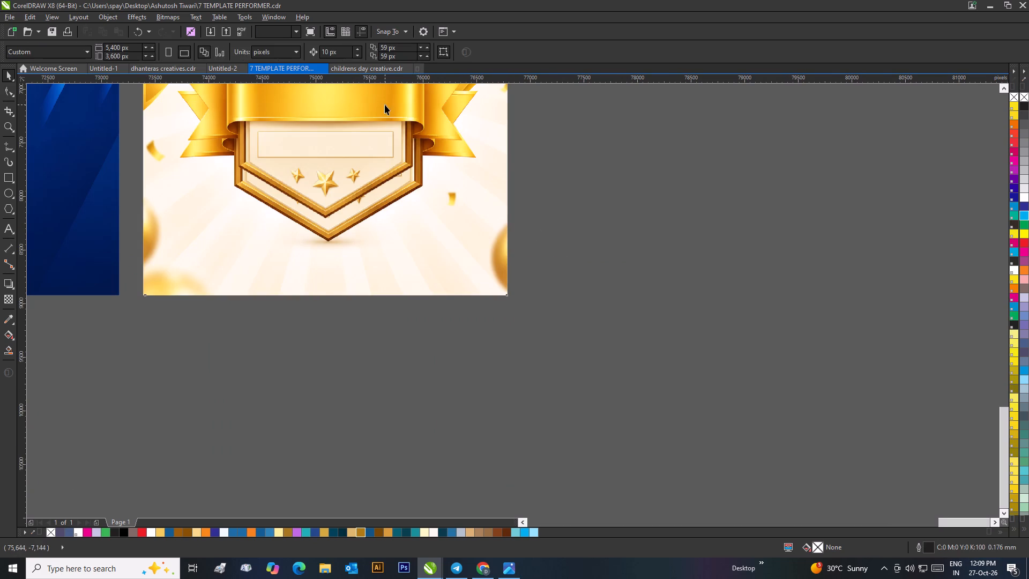
drag(513, 300, 528, 329)
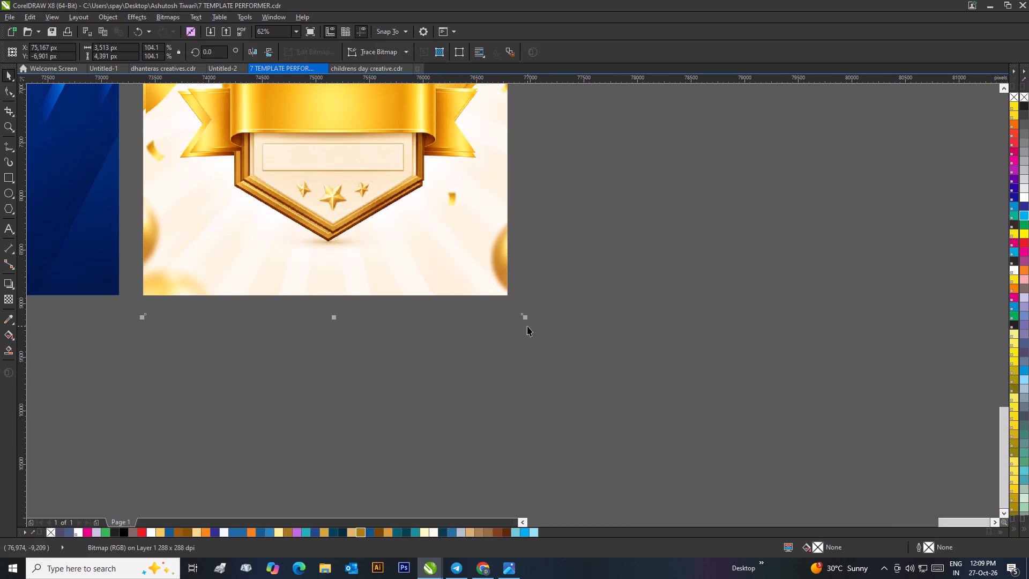
drag(140, 320, 136, 326)
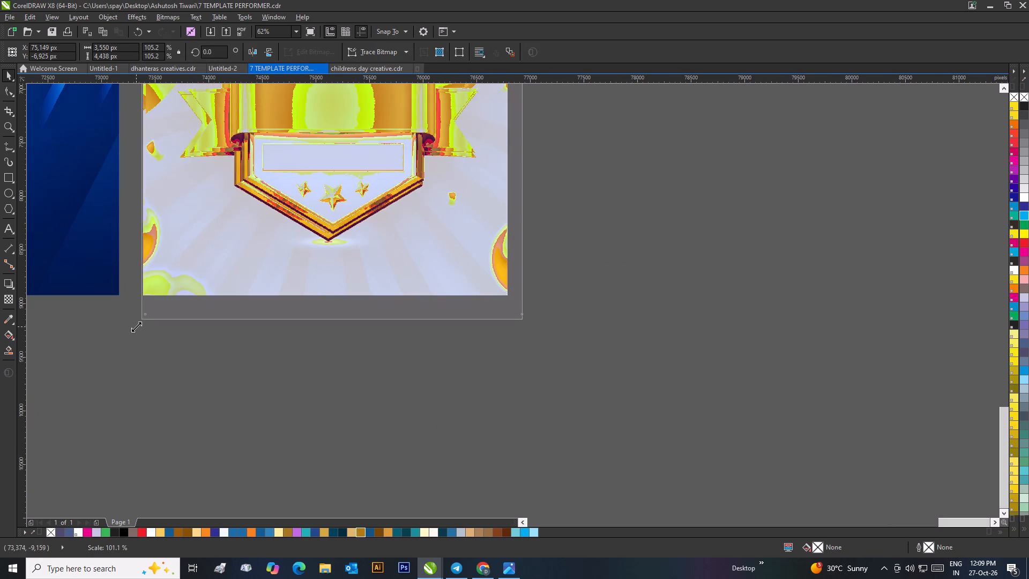
drag(136, 326, 136, 328)
drag(138, 325, 133, 331)
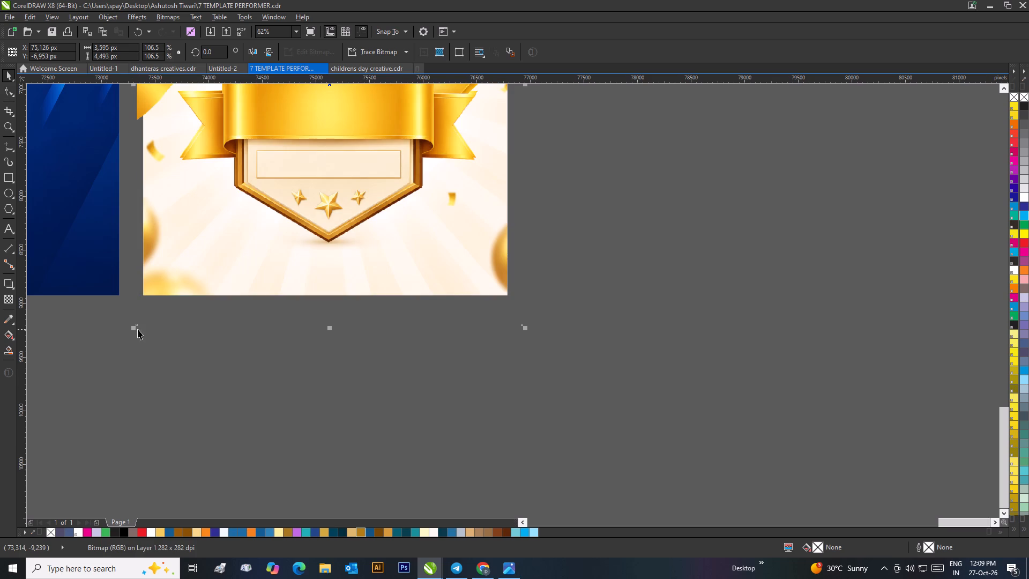
drag(135, 329, 134, 330)
drag(134, 330, 133, 333)
click(369, 377)
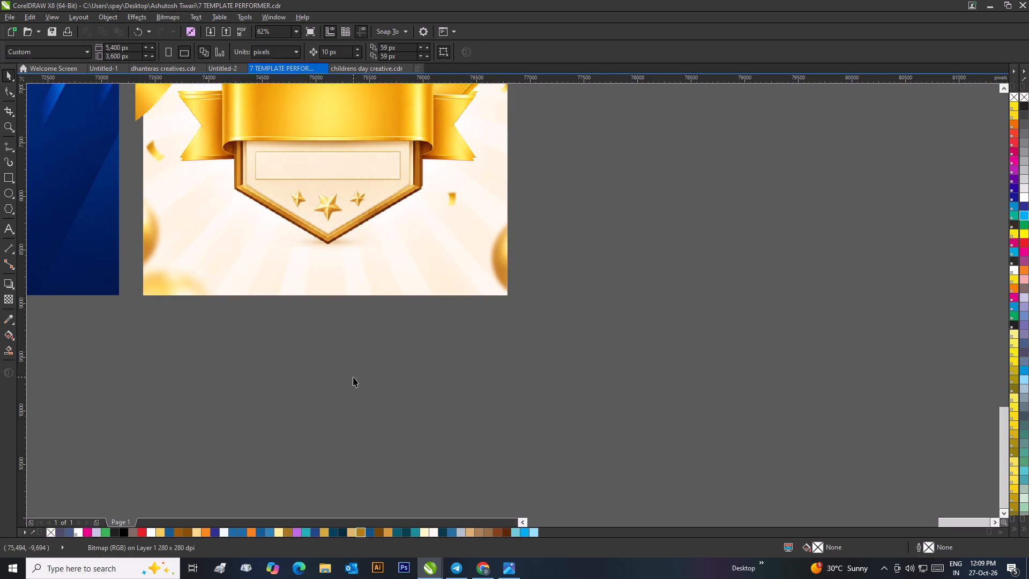
scroll(353, 377, down, 2)
scroll(520, 253, up, 3)
scroll(493, 295, down, 2)
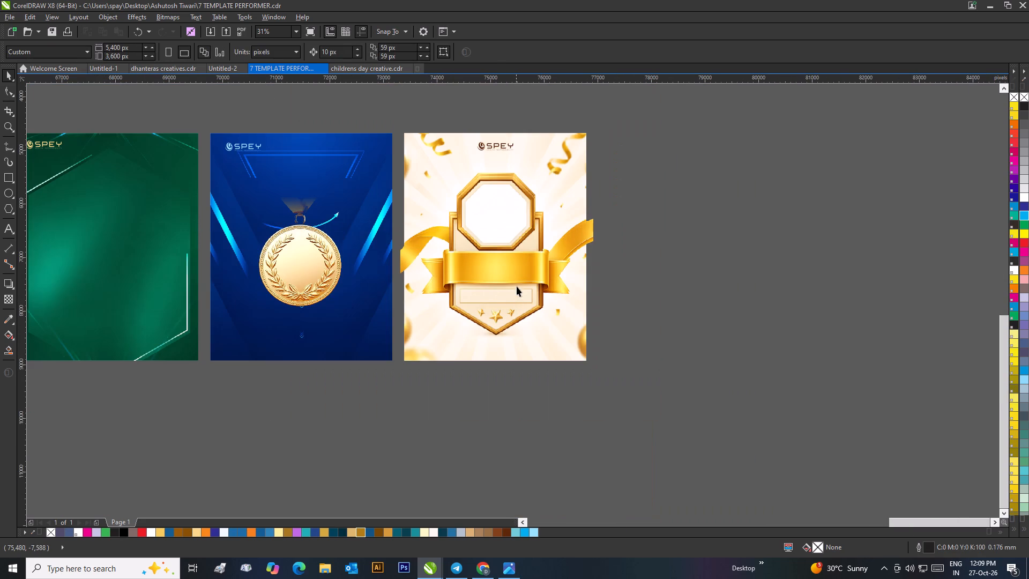
Move the enlarged gold badge off the Rising Star poster onto the empty canvas beside it.
drag(518, 276, 728, 276)
Move the poster's white octagon onto the separate gold badge and bring it forward in front of the badge.
click(523, 206)
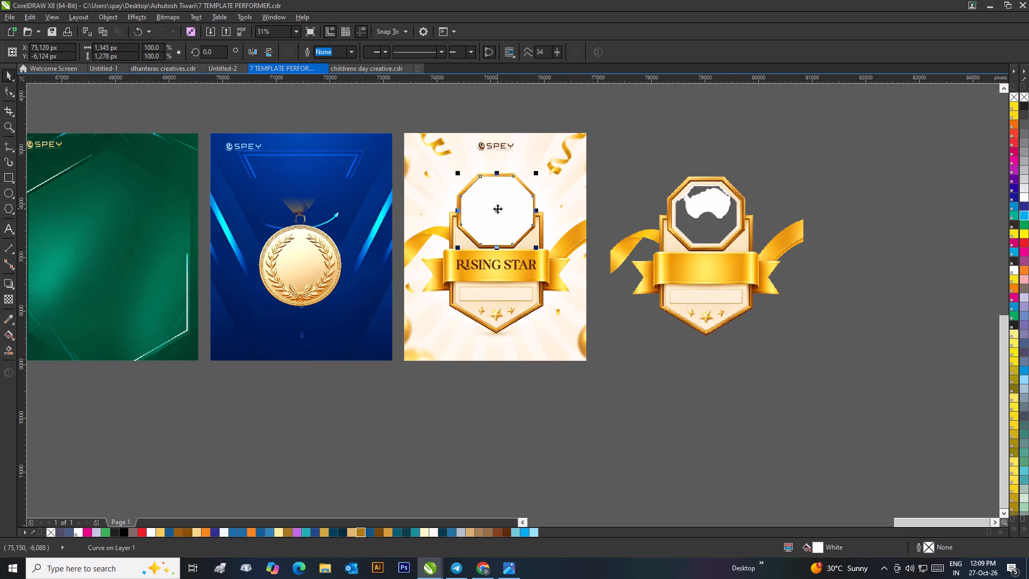
drag(496, 209, 716, 222)
scroll(719, 212, up, 2)
scroll(513, 301, down, 1)
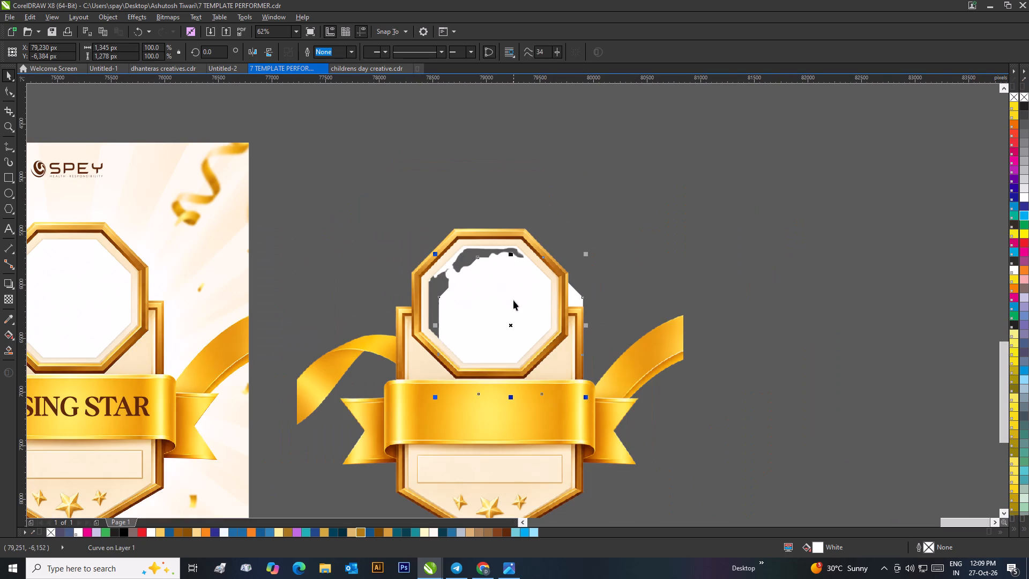
key(ctrl+Page_Up)
key(ctrl+Page_Up)
key(ctrl+Page_Up)
key(ctrl+Page_Up)
key(ctrl+Page_Up)
key(ctrl+Page_Up)
key(ctrl+Page_Up)
key(ctrl+Page_Up)
key(ctrl+Page_Up)
key(ctrl+Page_Up)
key(ctrl+Page_Up)
key(ctrl+Page_Up)
key(ctrl+Page_Up)
key(ctrl+Page_Up)
key(ctrl+Page_Up)
key(ctrl+Page_Up)
key(ctrl+Page_Up)
key(ctrl+Page_Up)
key(ctrl+Page_Up)
key(ctrl+Page_Up)
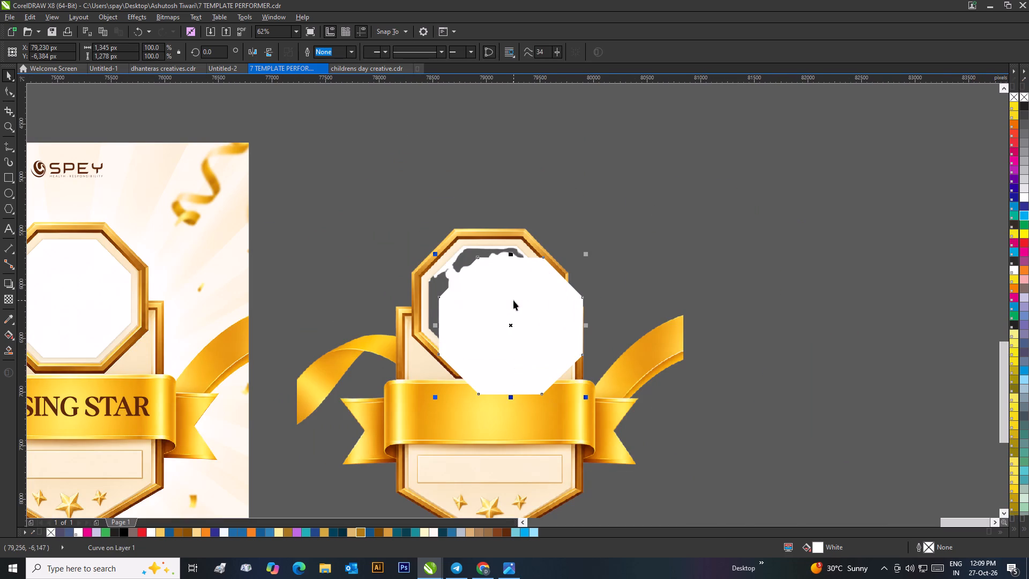
click(664, 272)
Align the white octagon within the separate badge's octagonal gold frame, at about X 79,042, Y -6,189 px.
drag(509, 317, 501, 310)
drag(501, 293, 495, 281)
scroll(491, 259, up, 2)
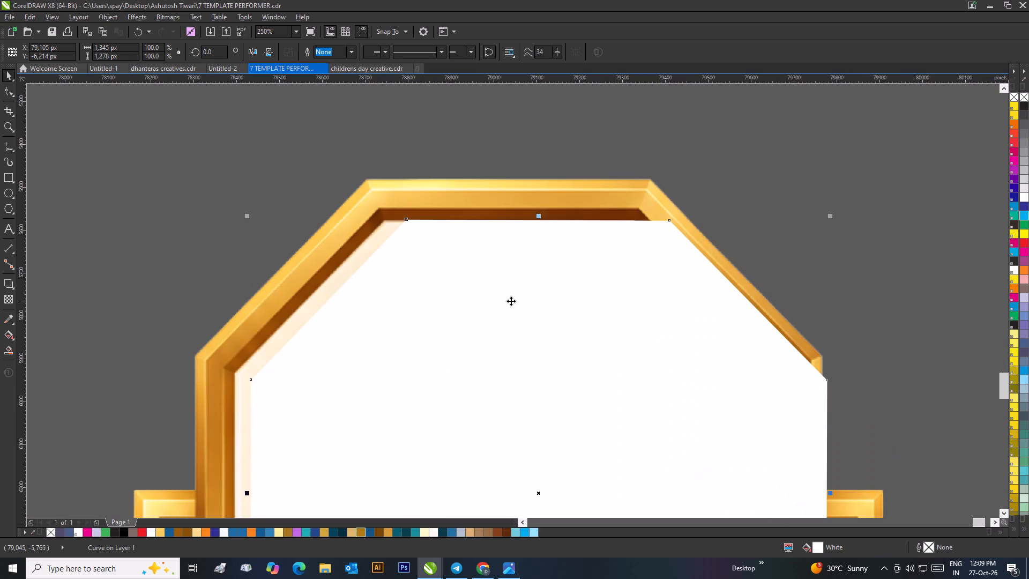
drag(508, 301, 484, 297)
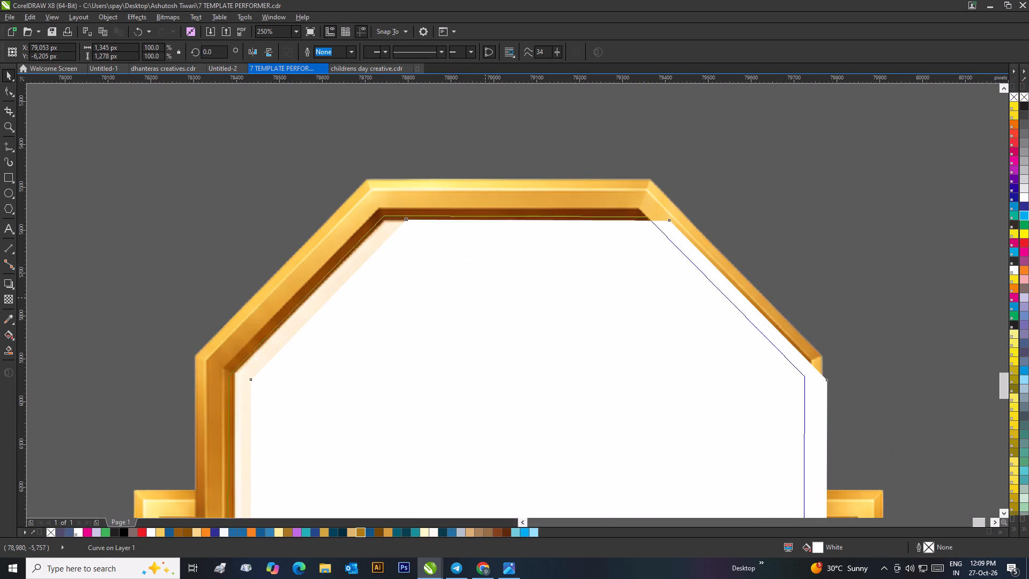
drag(484, 297, 480, 291)
scroll(502, 284, down, 1)
Fit the white octagon's corner nodes to the gold frame's inner edge, beginning with the two upper corners.
click(2, 89)
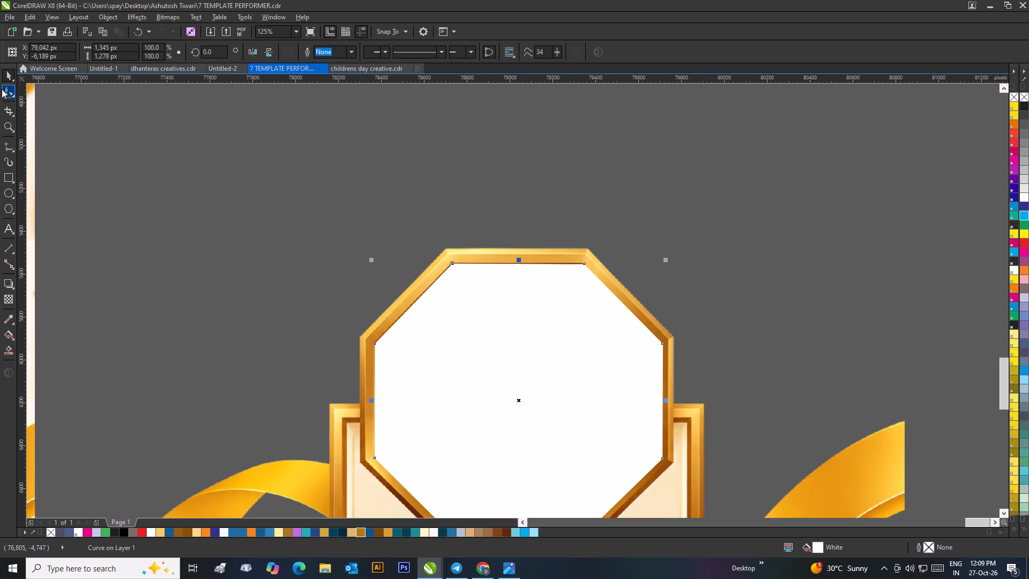
click(47, 95)
scroll(574, 268, up, 3)
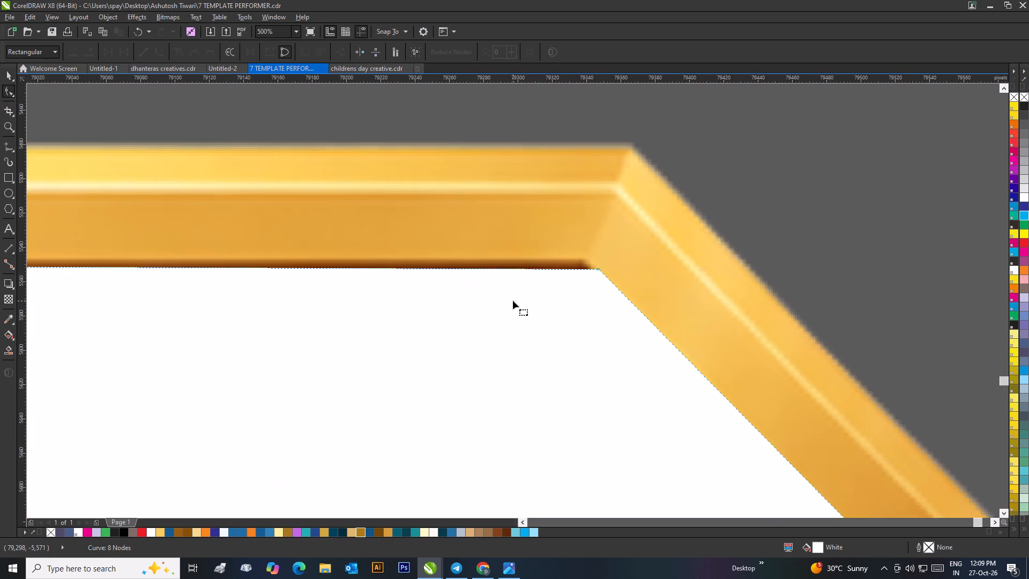
drag(600, 270, 587, 259)
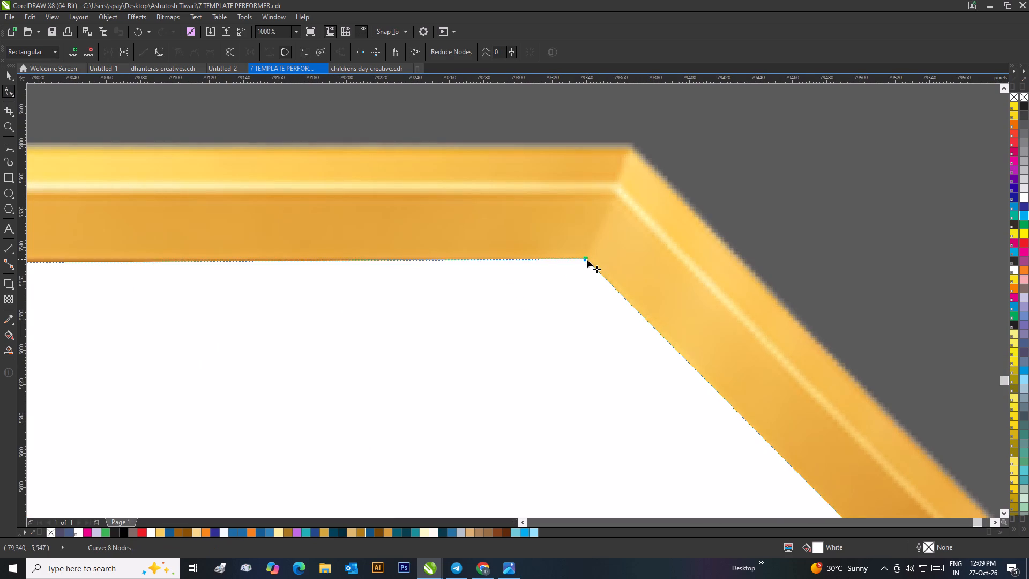
scroll(587, 263, down, 3)
scroll(435, 315, up, 3)
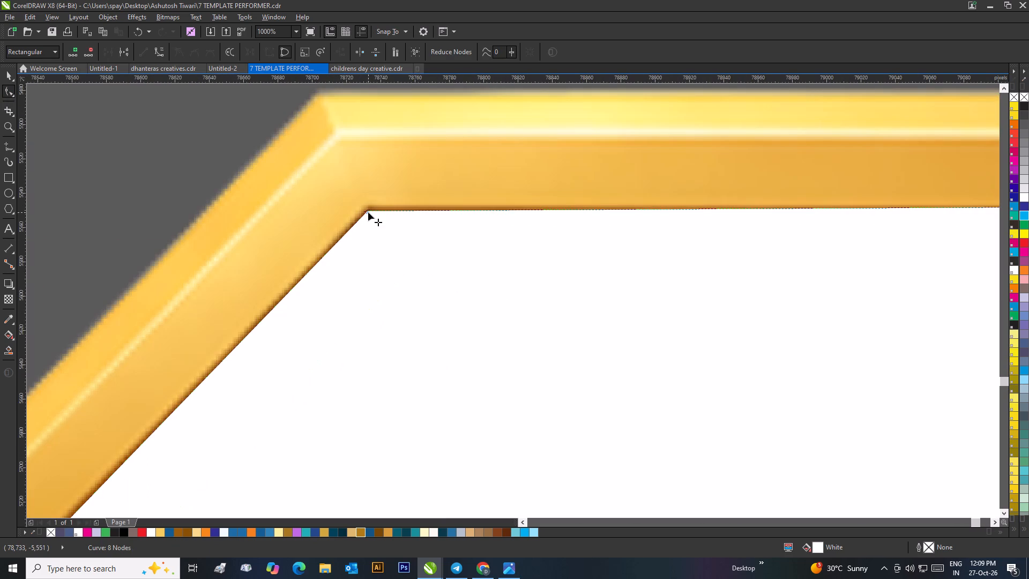
drag(367, 210, 367, 202)
scroll(375, 216, down, 1)
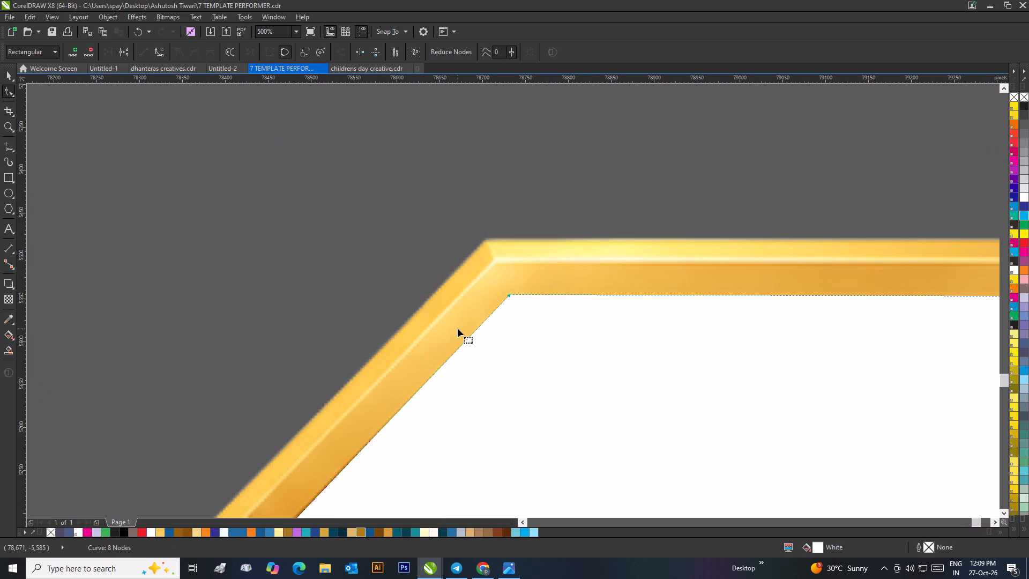
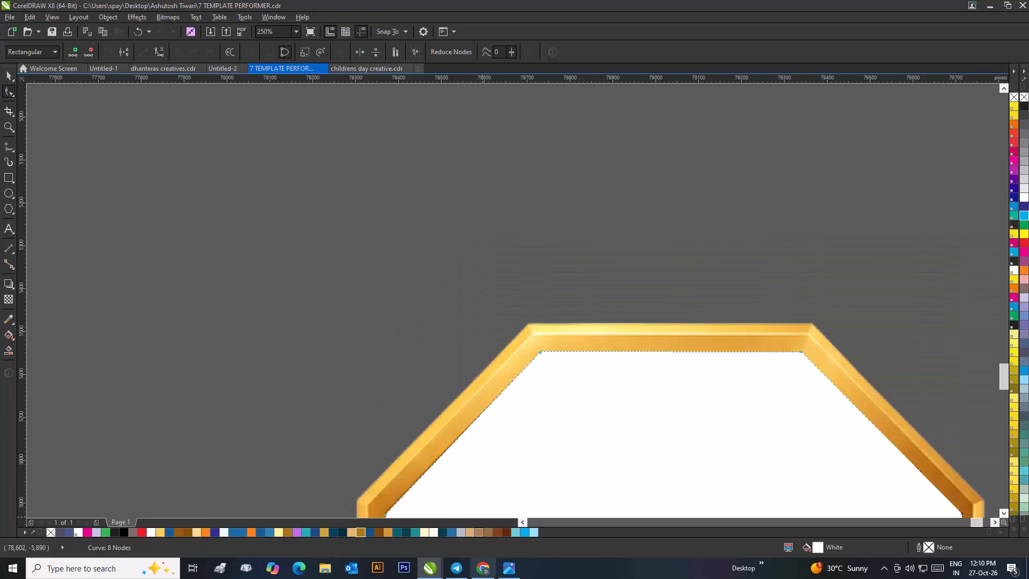
Fit the white octagon's corner node at the upper end of its left side to the gold frame's inner corner.
scroll(437, 451, down, 2)
scroll(495, 313, up, 3)
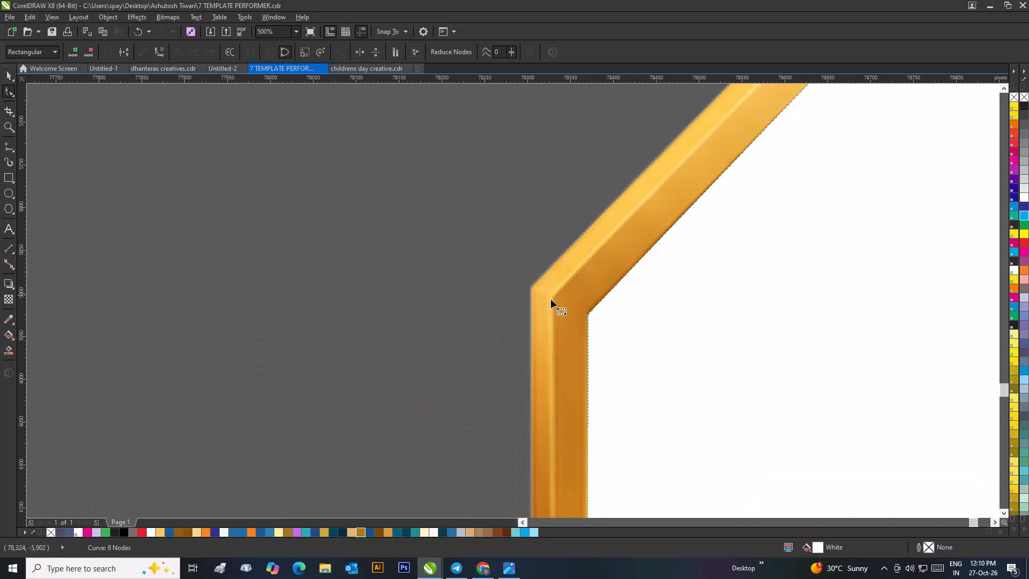
scroll(613, 308, up, 2)
drag(411, 324, 413, 313)
scroll(413, 313, down, 1)
scroll(515, 300, up, 1)
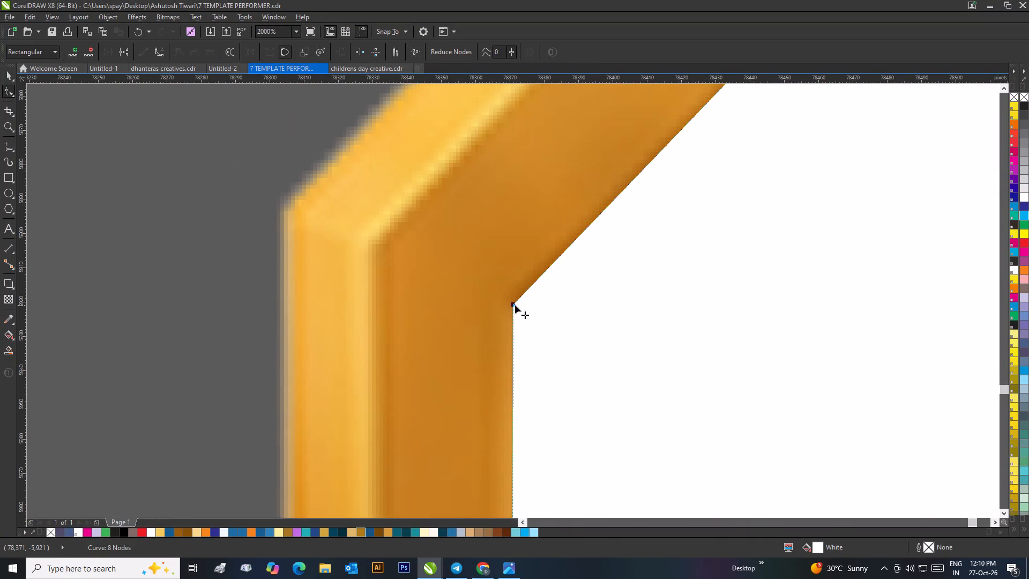
click(512, 302)
click(513, 305)
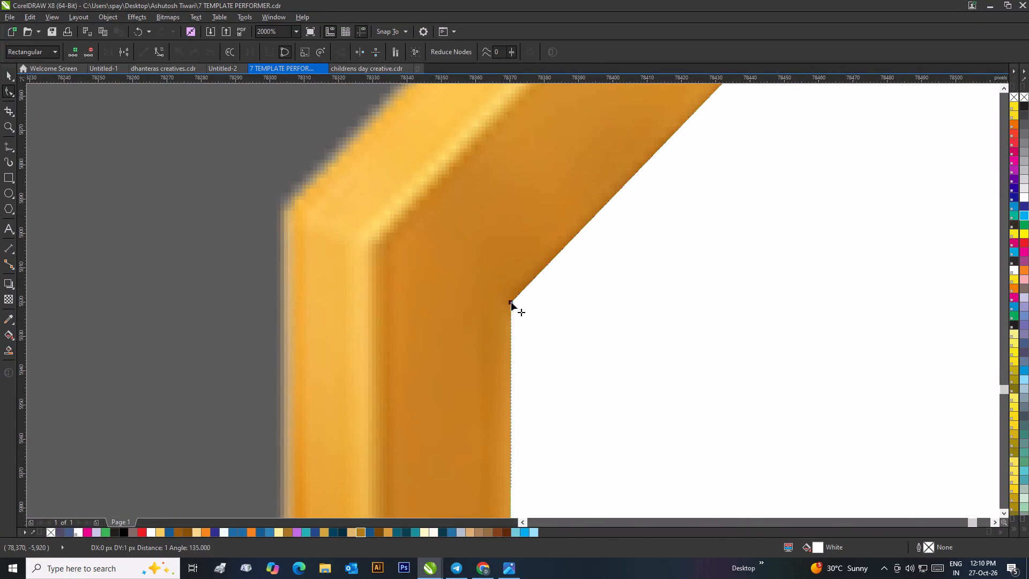
Fit the octagon's corner node at the lower end of its left side to the gold frame's inner corner.
scroll(523, 307, down, 6)
scroll(530, 357, up, 3)
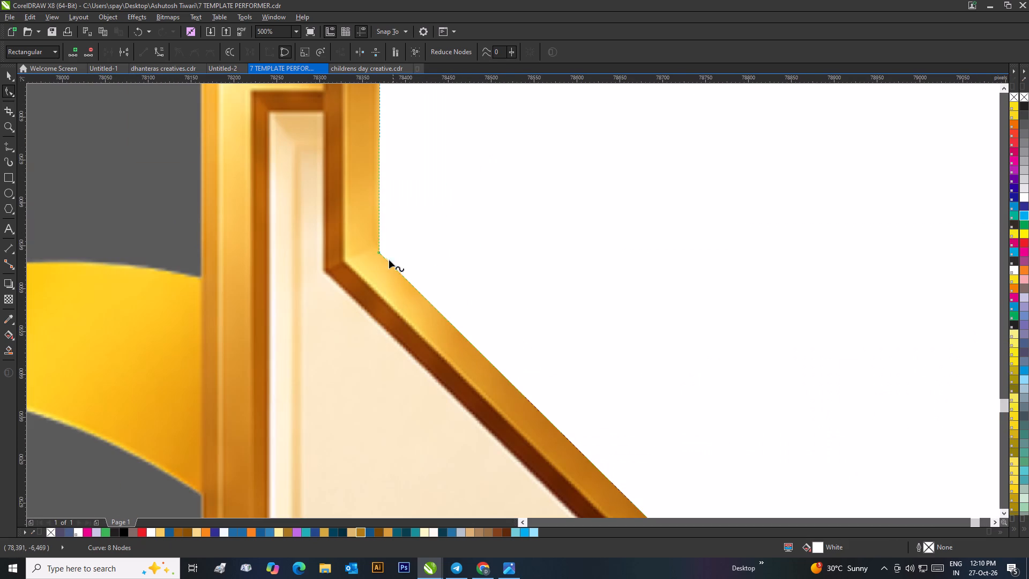
drag(378, 251, 413, 250)
drag(412, 250, 395, 243)
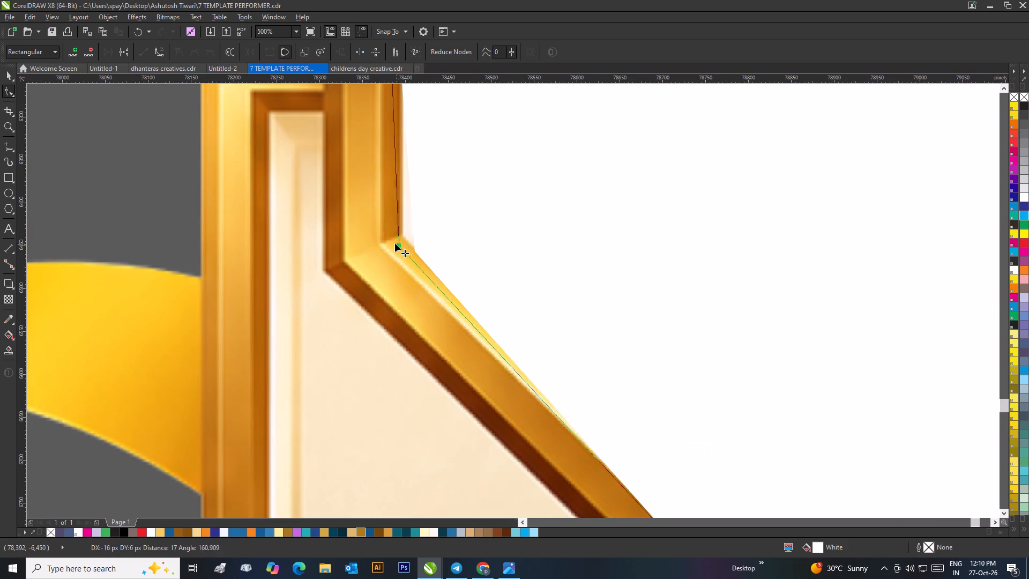
drag(395, 243, 378, 242)
scroll(380, 245, down, 3)
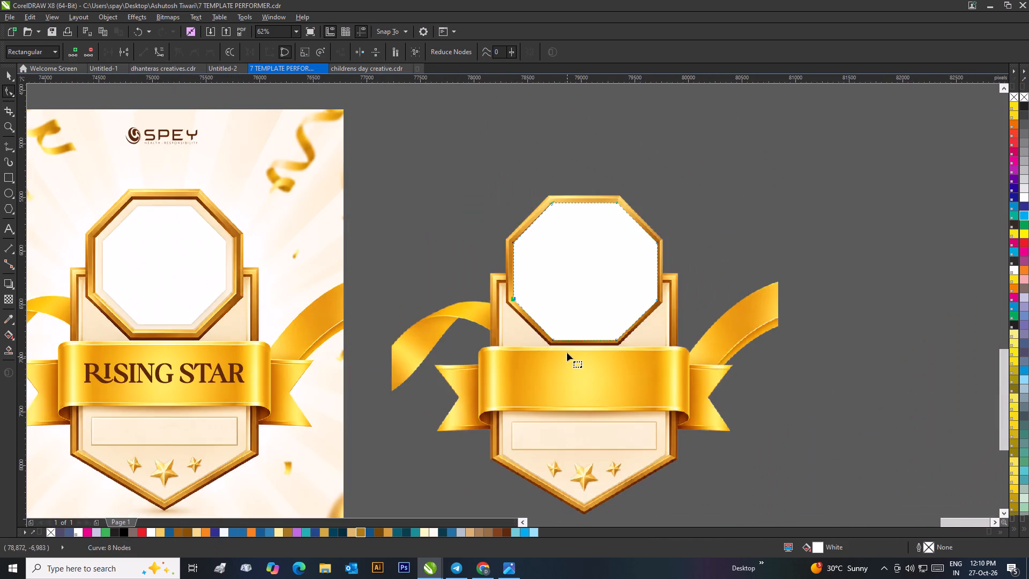
Fit the octagon's two bottom-edge corner nodes to the gold frame's inner corners above the ribbon banner.
scroll(566, 345, up, 2)
drag(461, 281, 473, 268)
scroll(472, 271, up, 1)
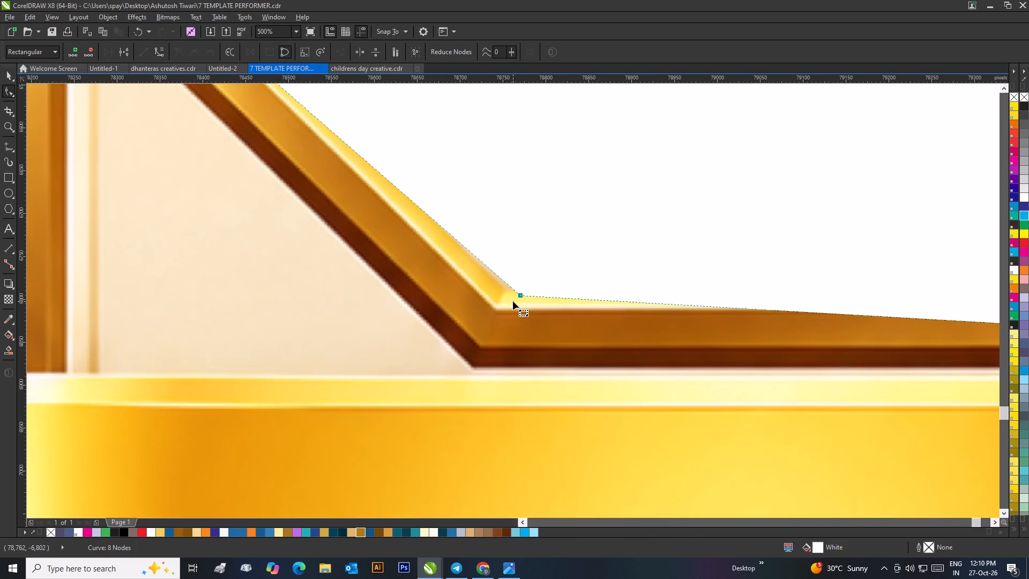
drag(520, 295, 495, 312)
scroll(495, 312, down, 2)
scroll(629, 300, up, 2)
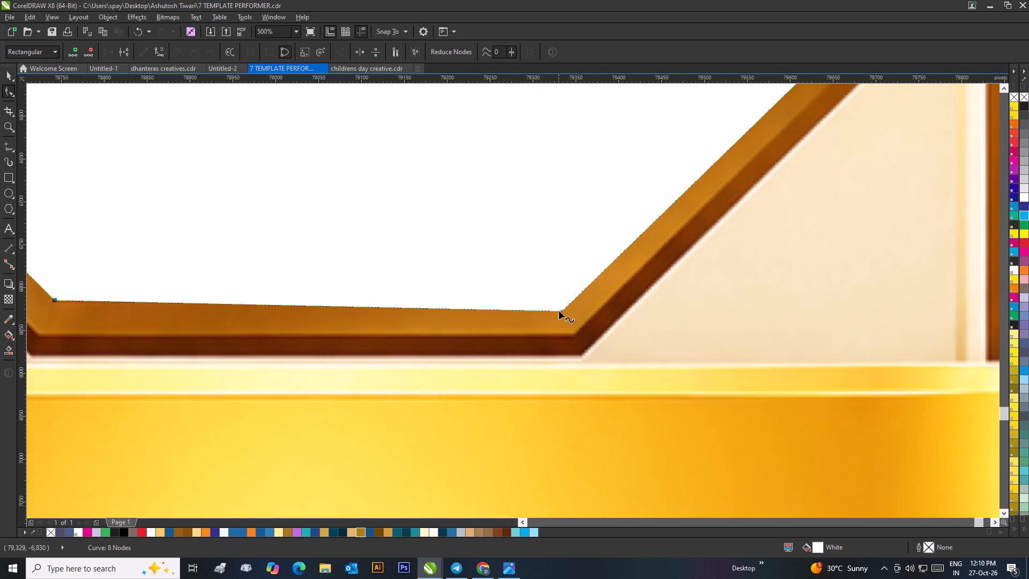
drag(561, 310, 560, 286)
drag(561, 288, 560, 297)
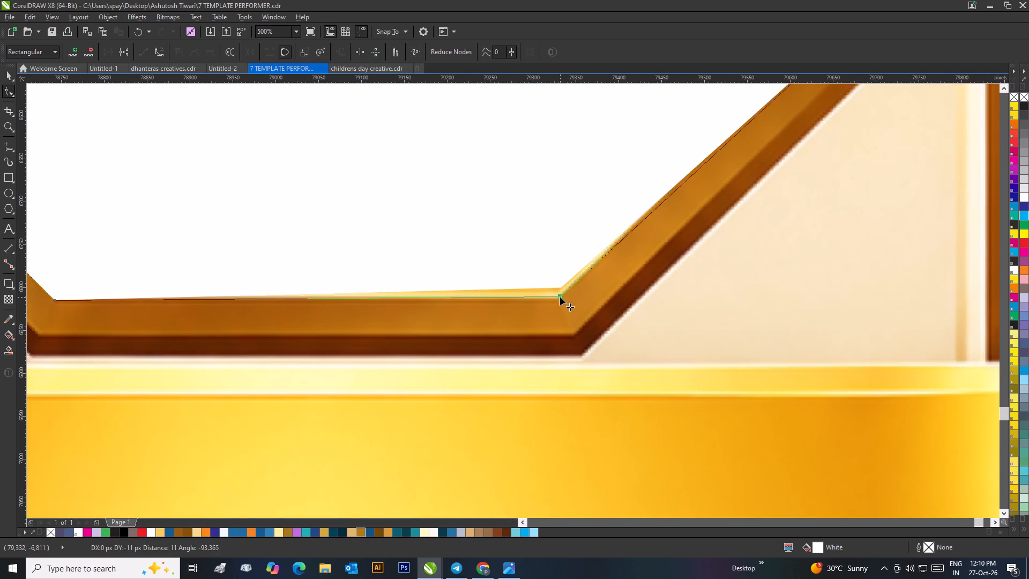
drag(560, 297, 560, 299)
scroll(559, 299, down, 1)
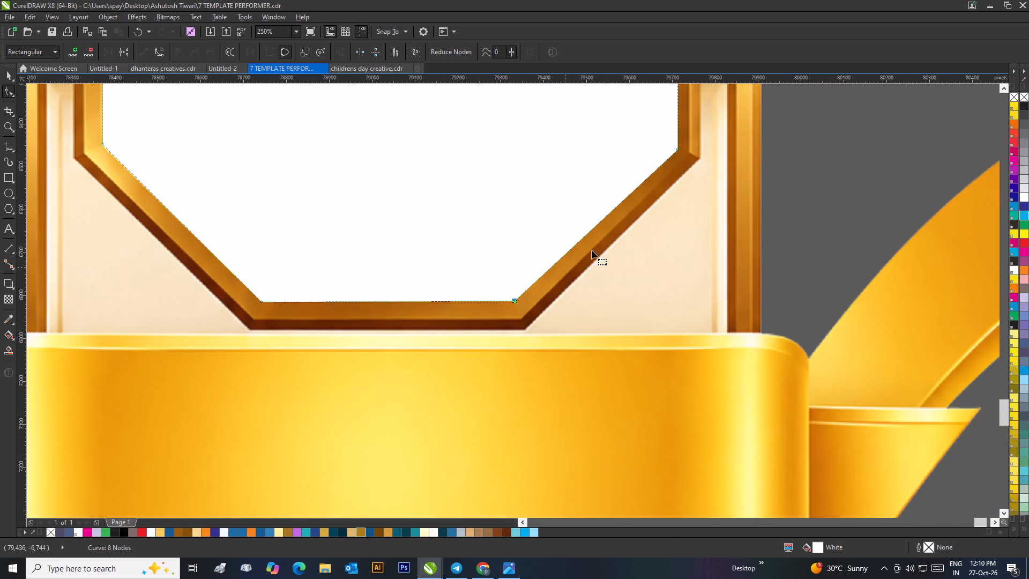
Fit the octagon's corner node at the lower end of its right side to the gold frame's inner corner.
scroll(682, 120, up, 1)
drag(504, 360, 490, 354)
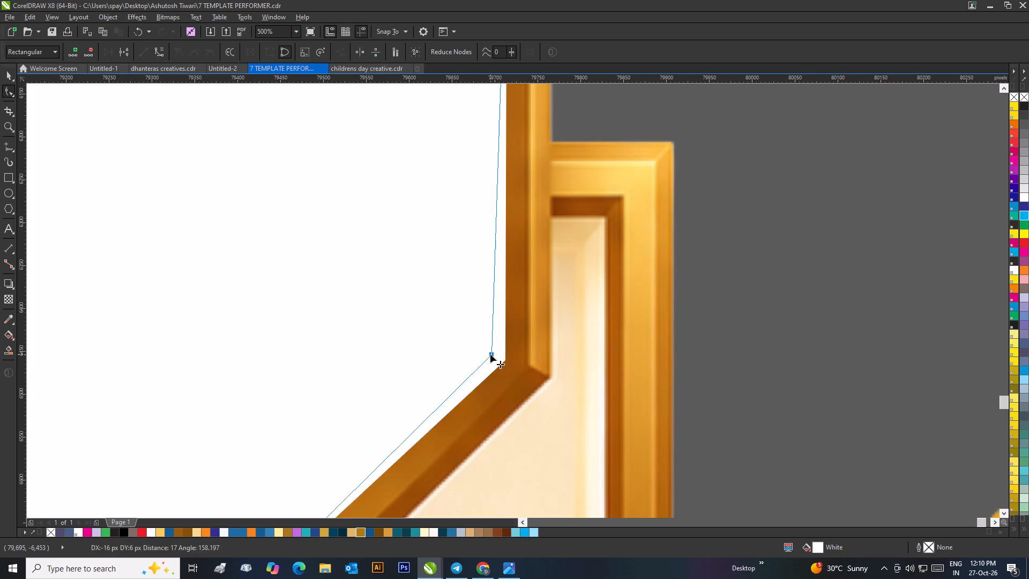
drag(490, 354, 487, 353)
double_click(486, 350)
click(486, 352)
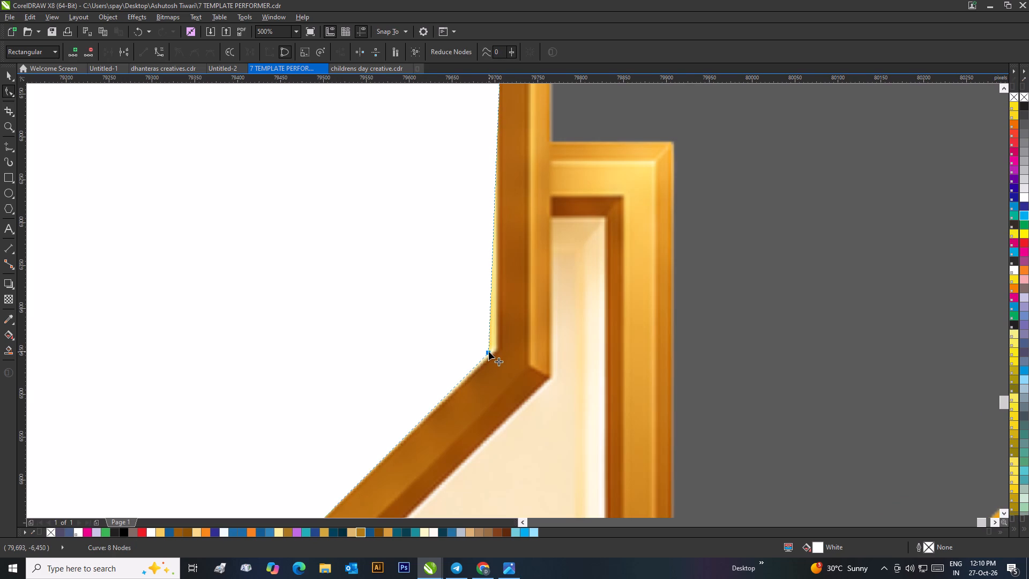
drag(489, 352, 499, 348)
Fit the octagon's corner node at the upper end of its right side to the gold frame's inner corner.
scroll(503, 374, down, 2)
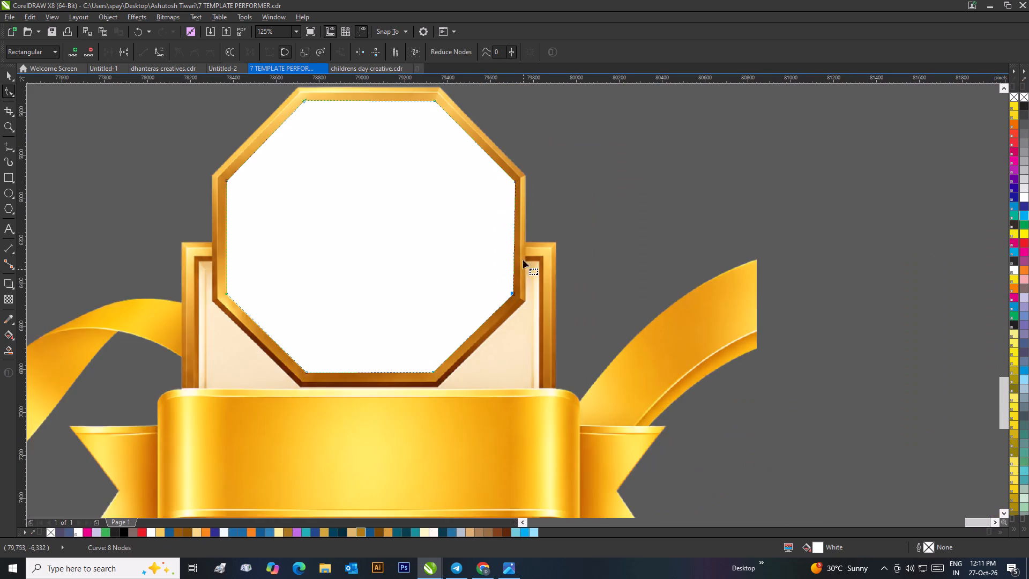
scroll(511, 187, up, 2)
drag(539, 290, 514, 300)
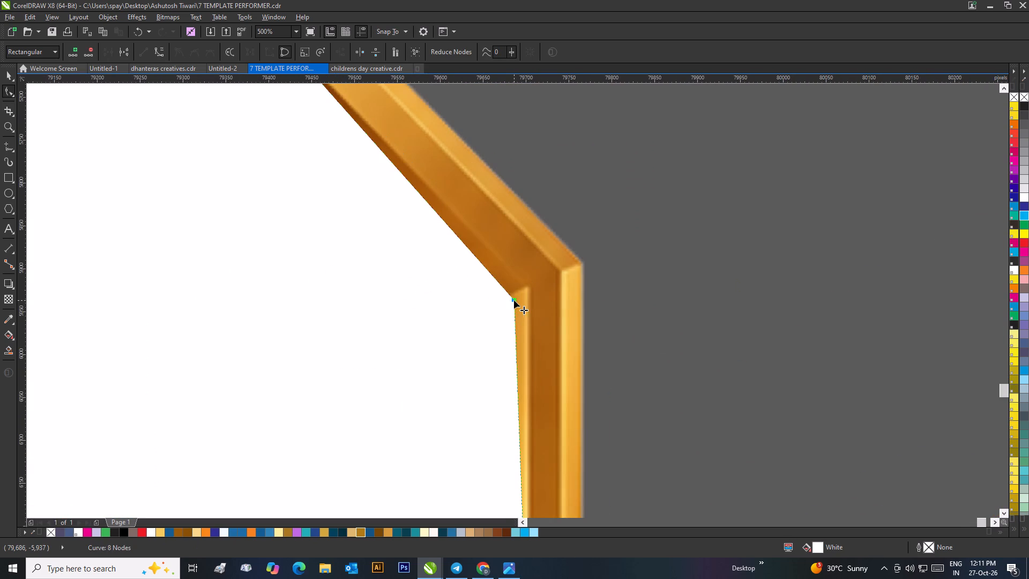
drag(513, 299, 531, 287)
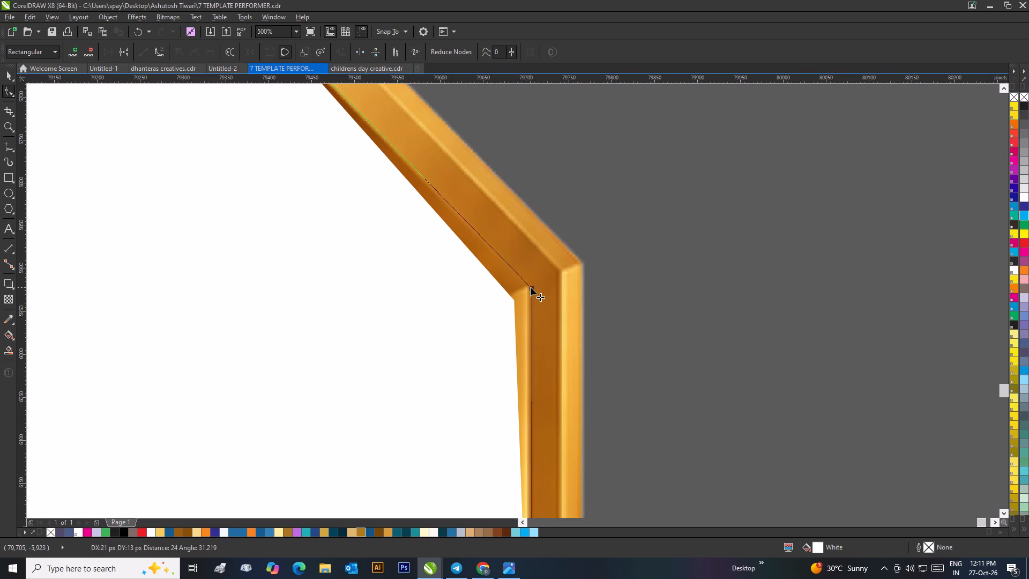
drag(531, 287, 526, 284)
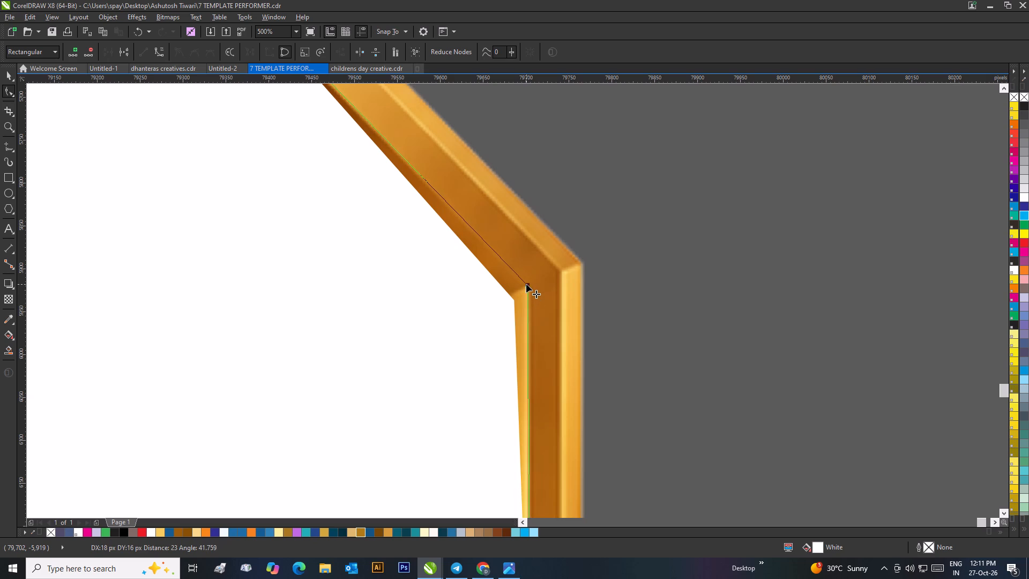
drag(526, 284, 528, 286)
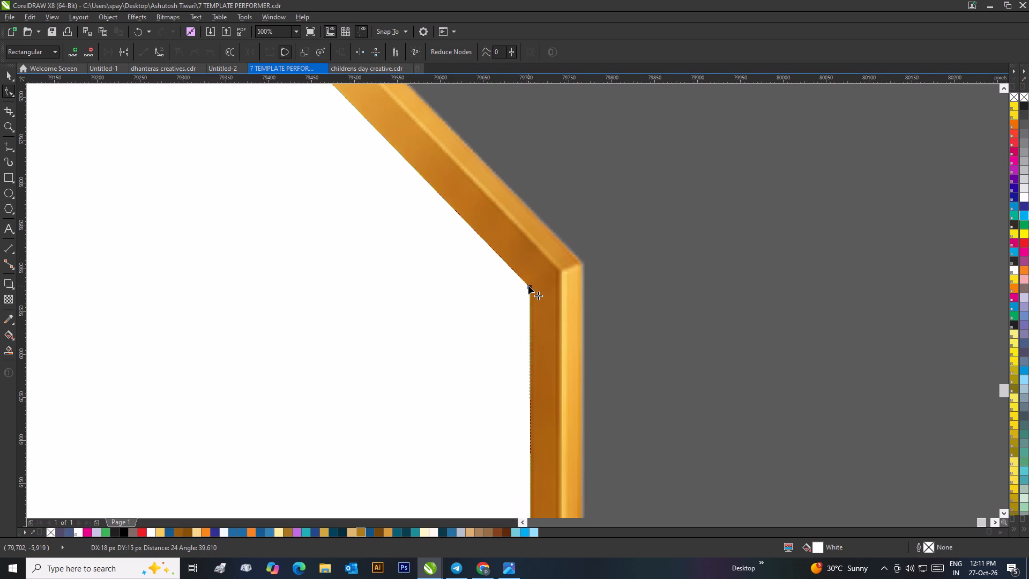
Refit the octagon's corner node at the right end of its top edge to the gold frame's inner corner.
scroll(528, 286, down, 3)
scroll(490, 252, up, 3)
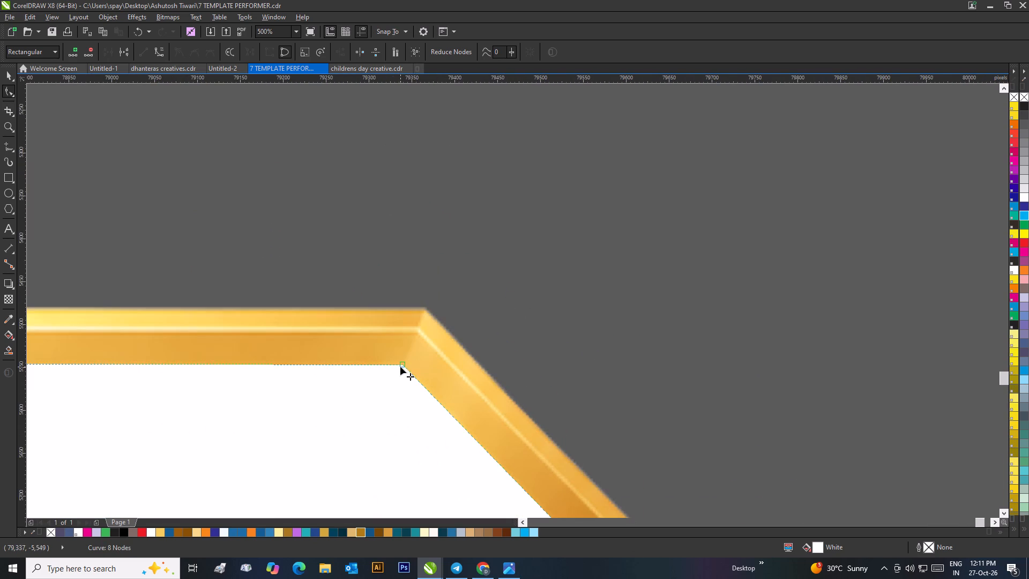
drag(400, 367, 398, 389)
drag(399, 365, 399, 383)
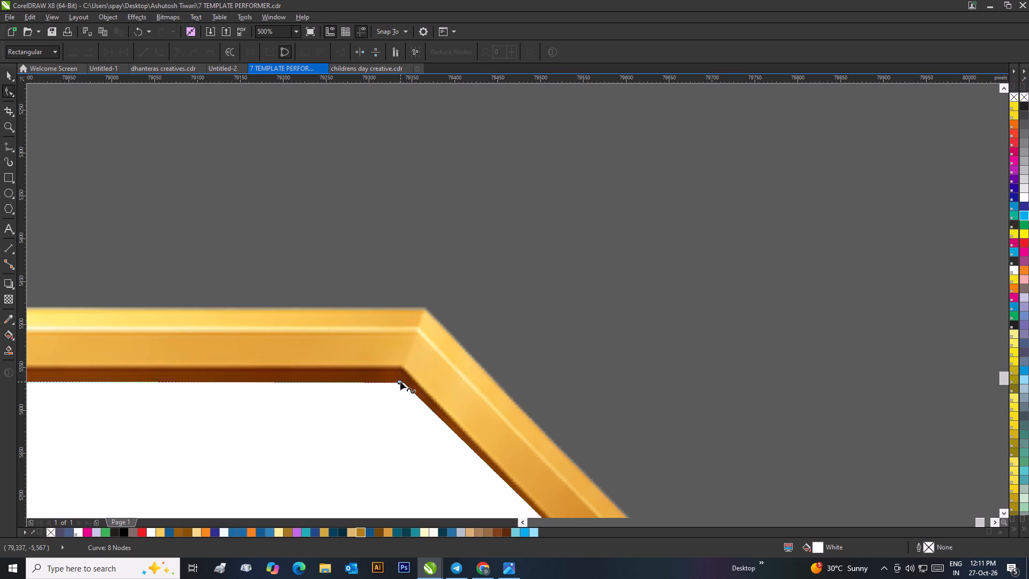
drag(399, 384, 401, 369)
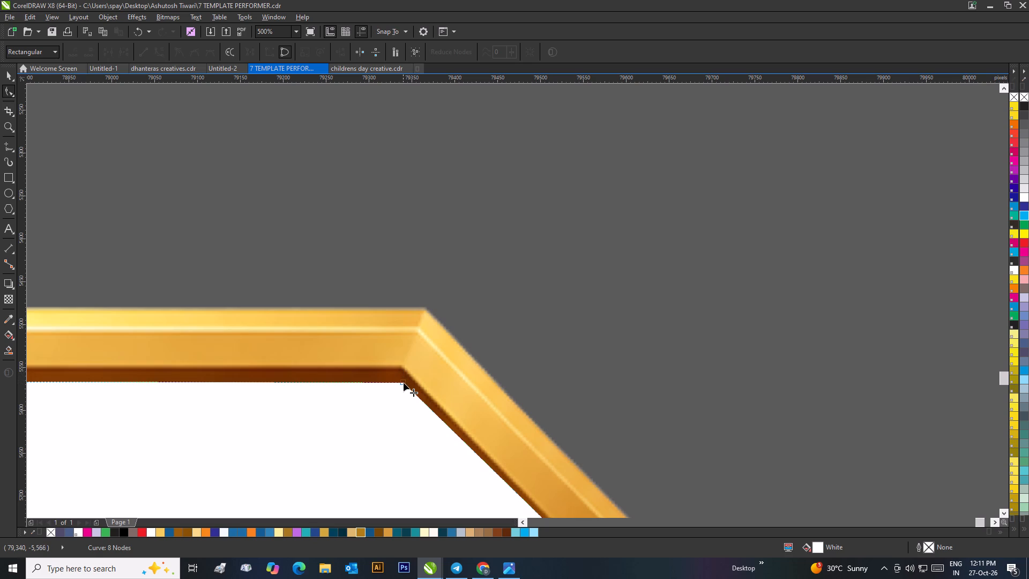
click(404, 383)
drag(404, 382, 403, 366)
Refit the octagon's corner node at the left end of its top edge to the gold frame's inner corner.
scroll(402, 370, down, 1)
scroll(288, 295, up, 2)
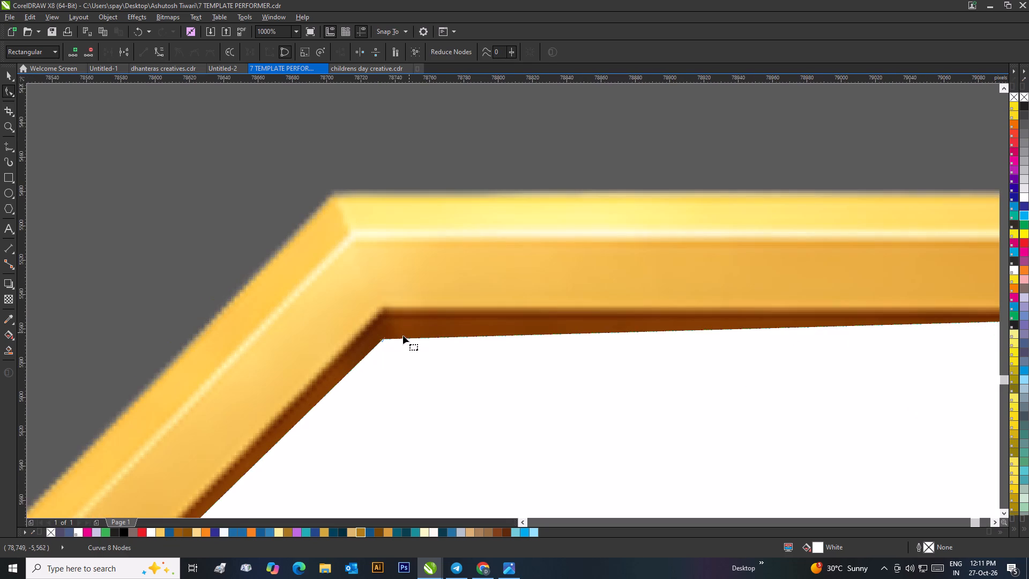
Refit the octagon's corner node at the left end of its top edge to the gold frame's inner corner.
drag(382, 340, 379, 310)
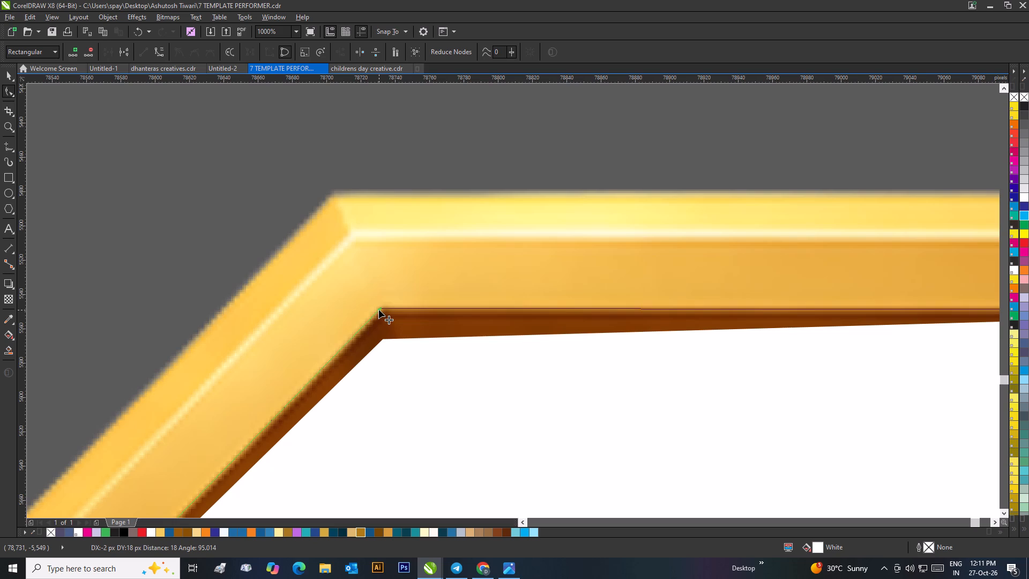
drag(379, 310, 379, 309)
scroll(425, 312, down, 2)
scroll(525, 308, down, 1)
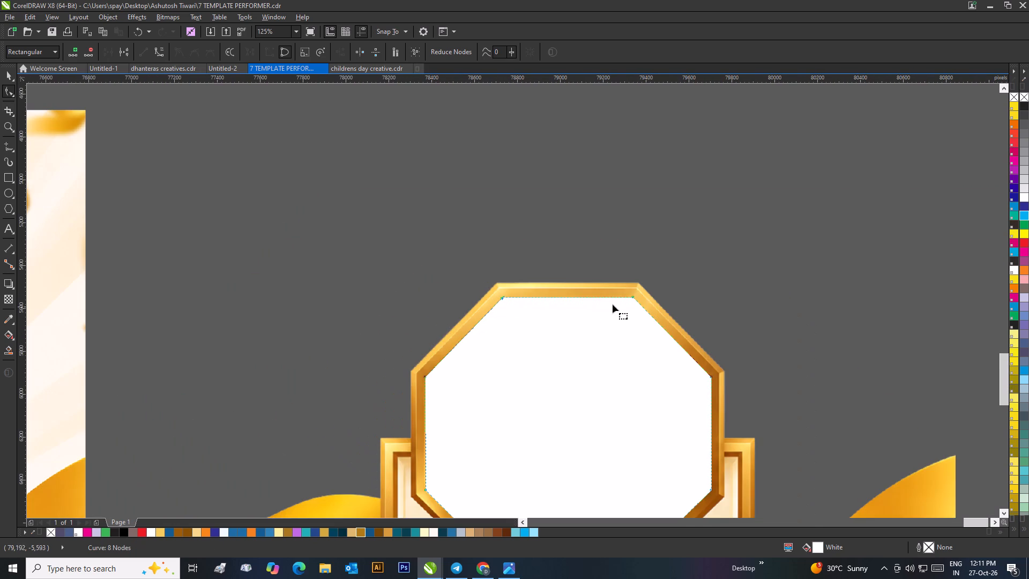
click(10, 72)
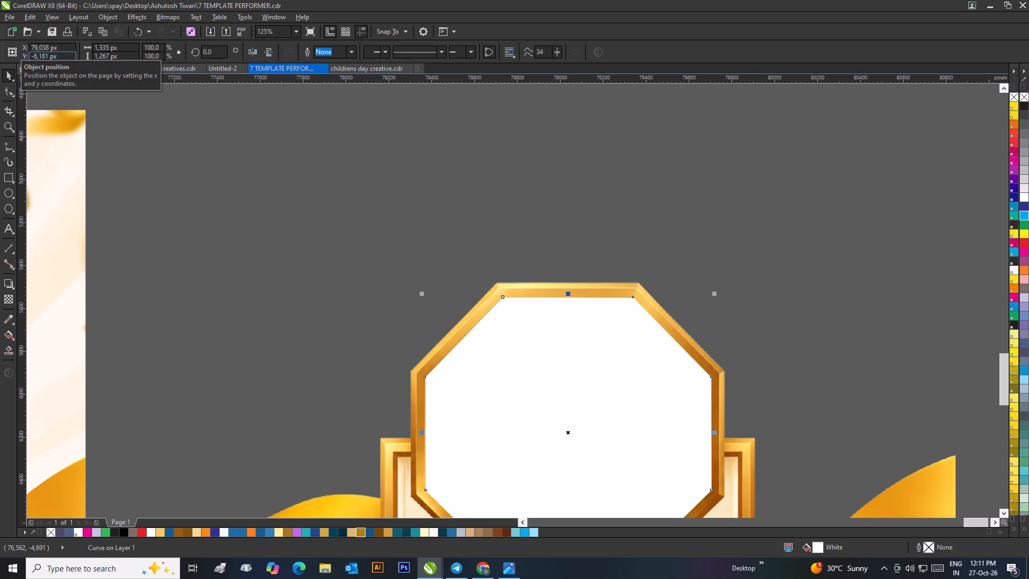
Switch to Chrome, open a new browser tab and view the image results for photo frame shapes.
click(490, 567)
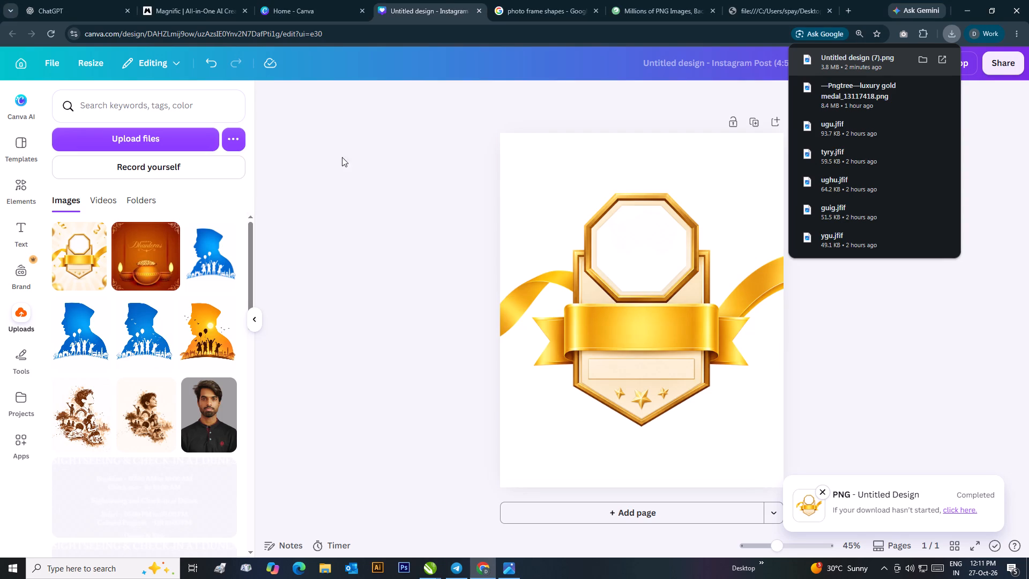
click(845, 0)
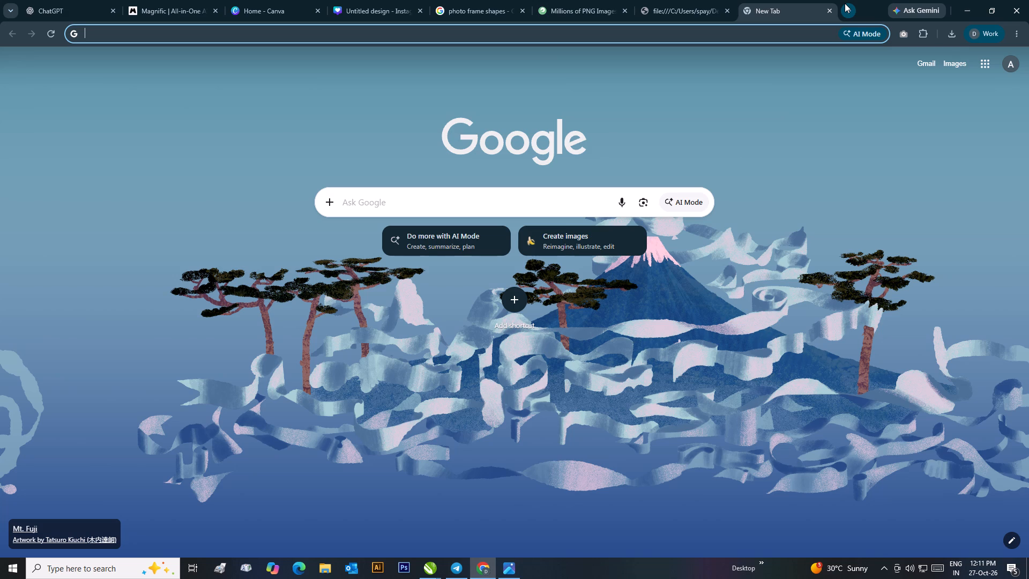
click(452, 9)
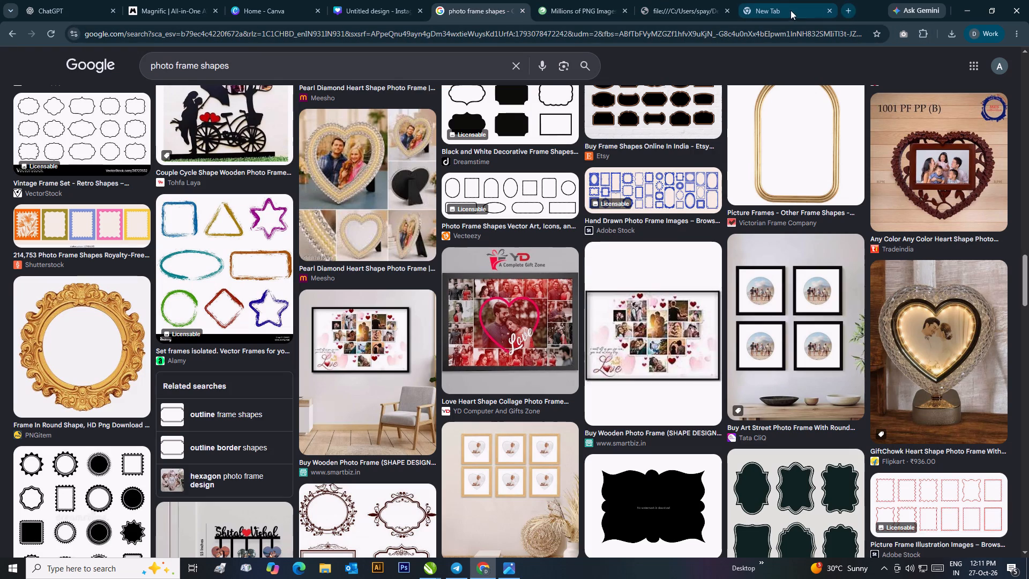